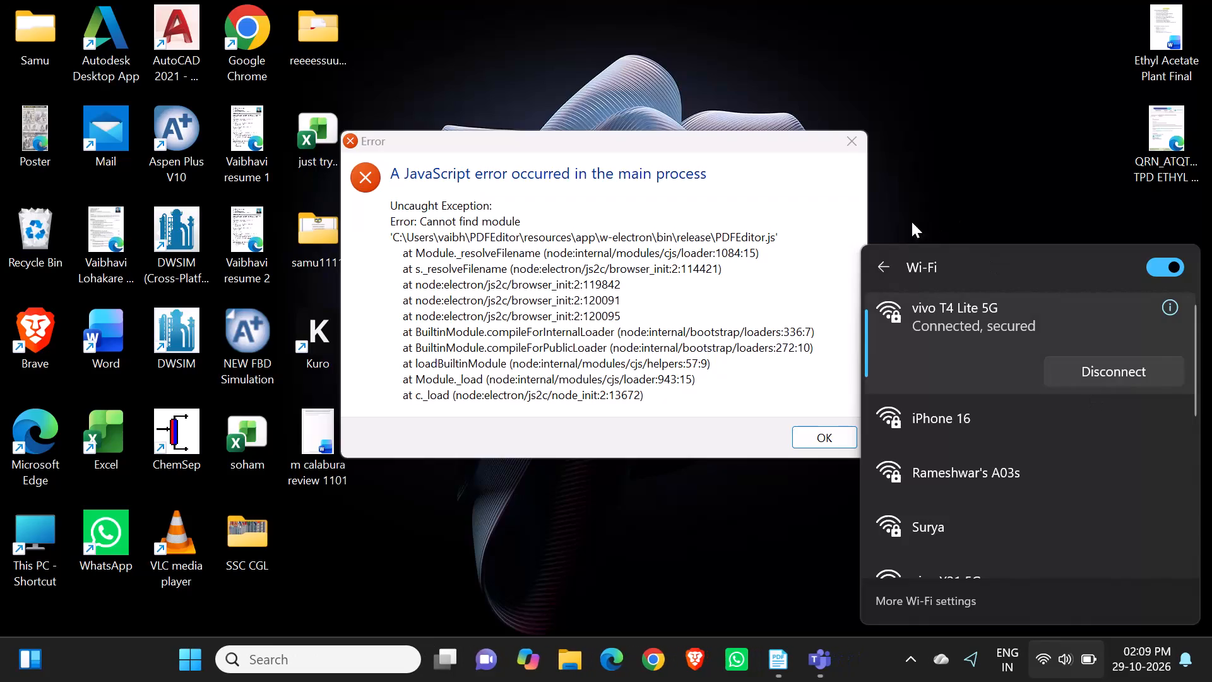
Dismiss the JavaScript error dialog on the desktop.
click(848, 137)
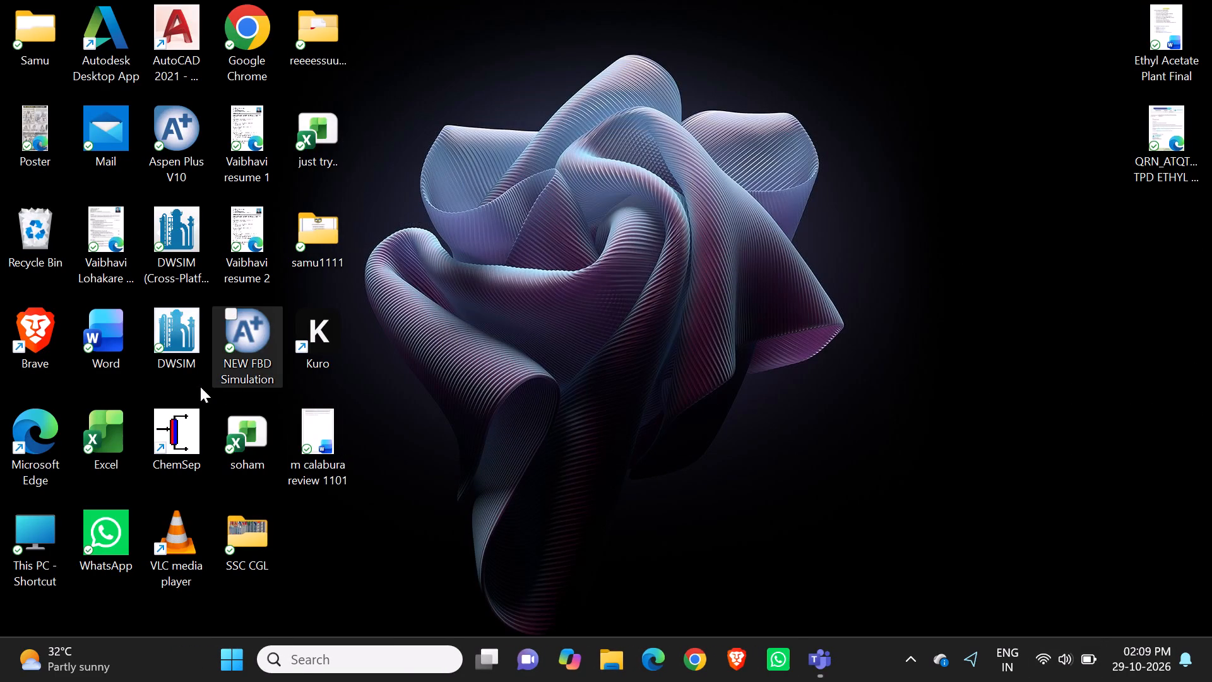
Launch Word in a maximized window and open the recent document "Document (1) 12".
double_click(119, 338)
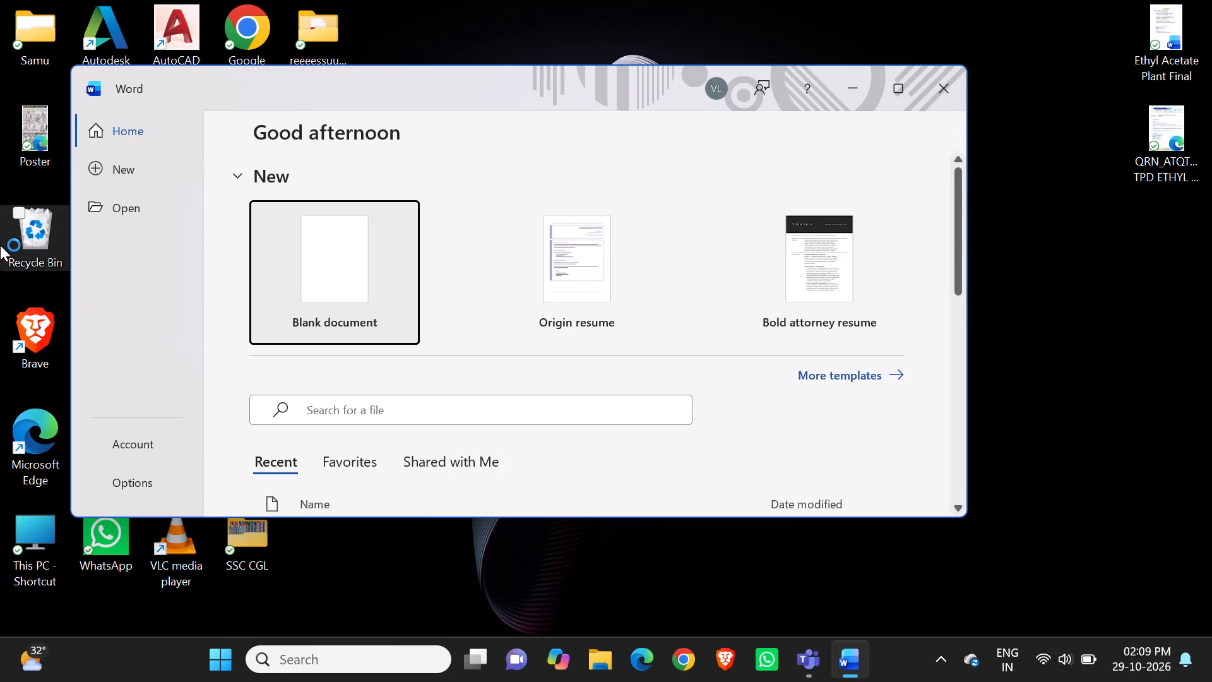
click(882, 92)
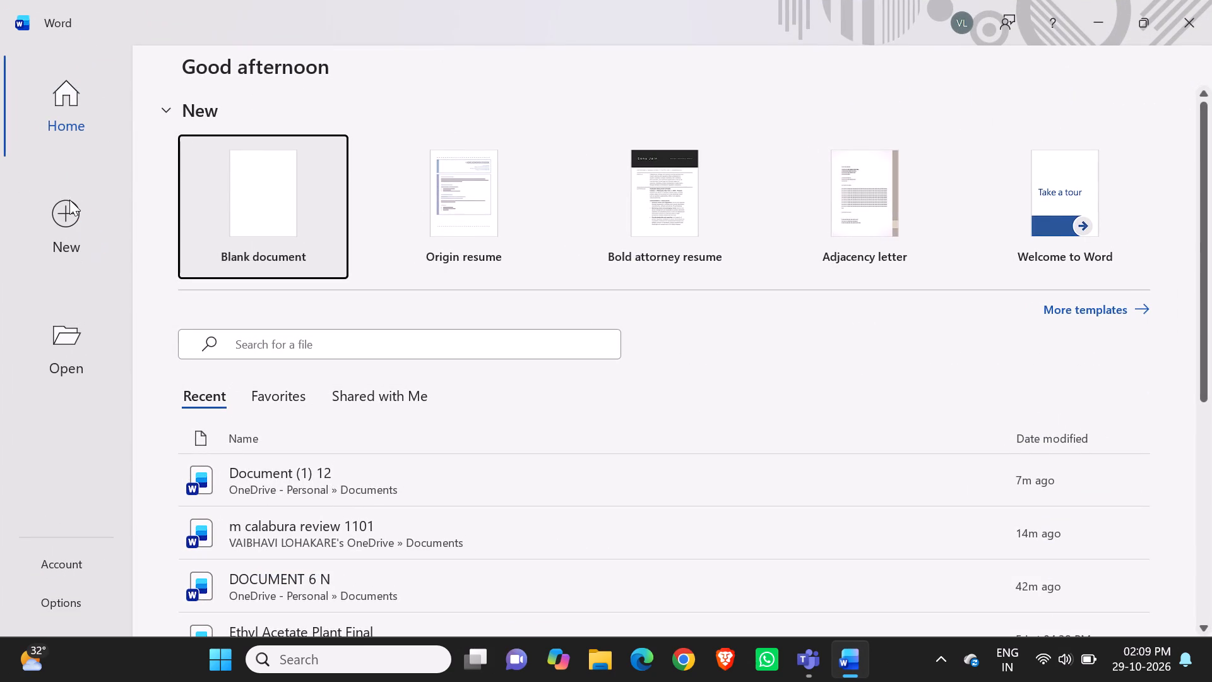
click(299, 478)
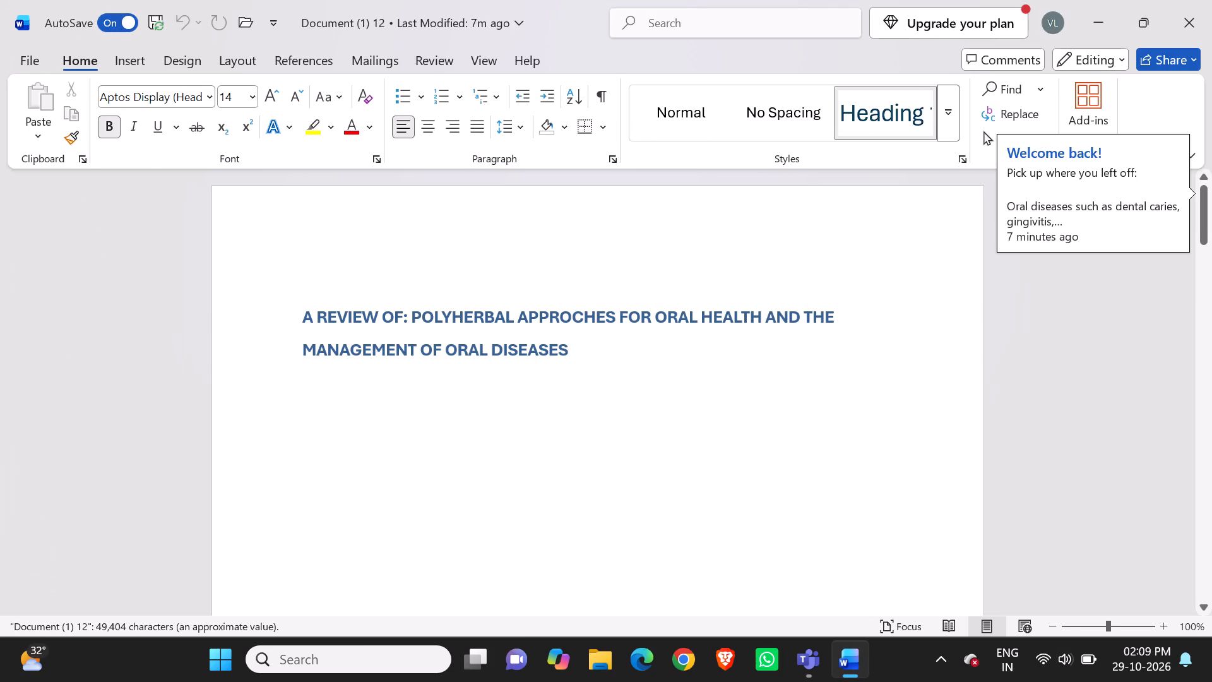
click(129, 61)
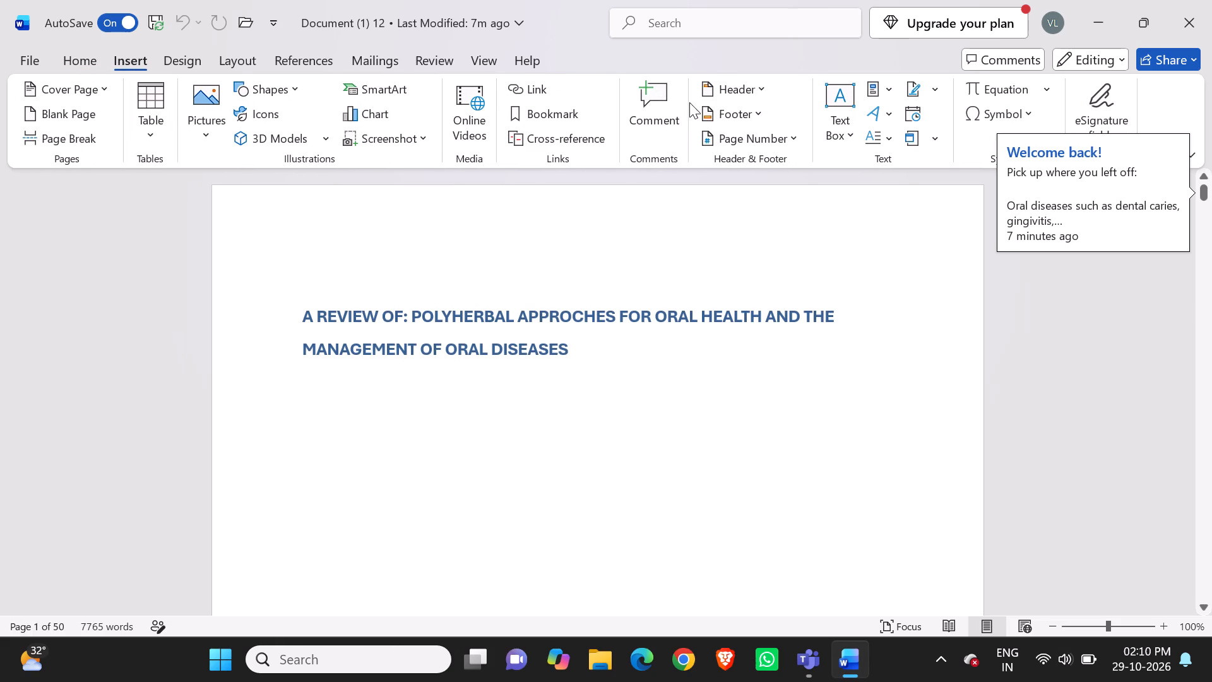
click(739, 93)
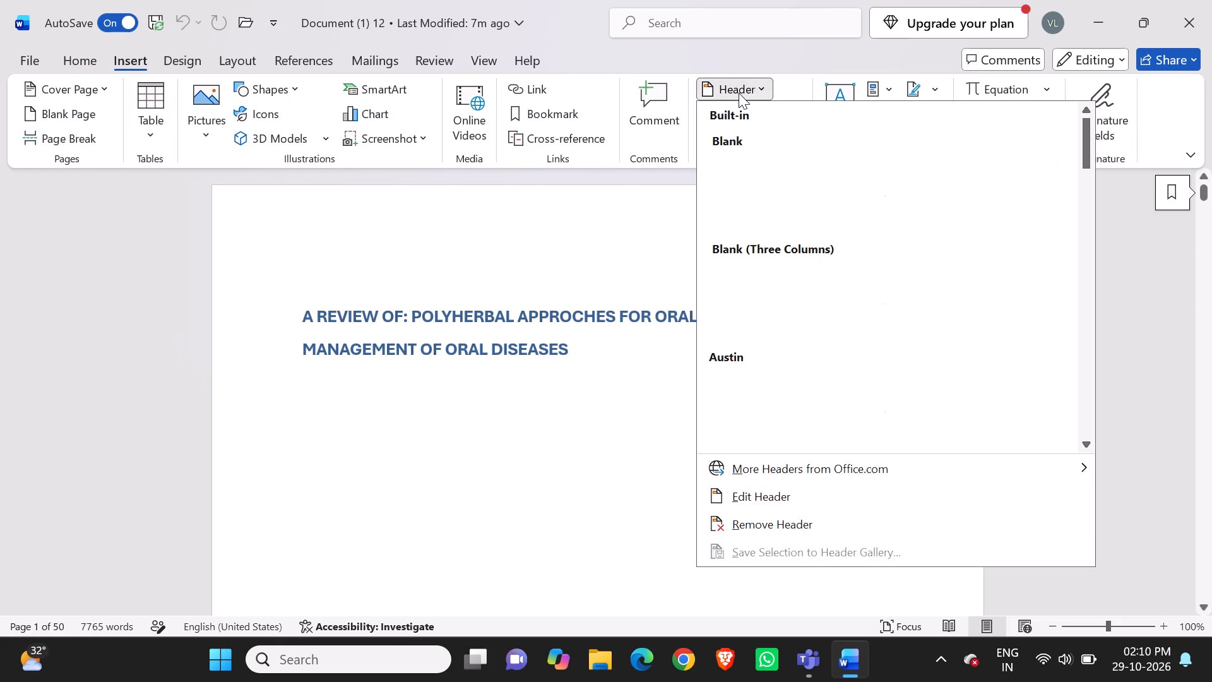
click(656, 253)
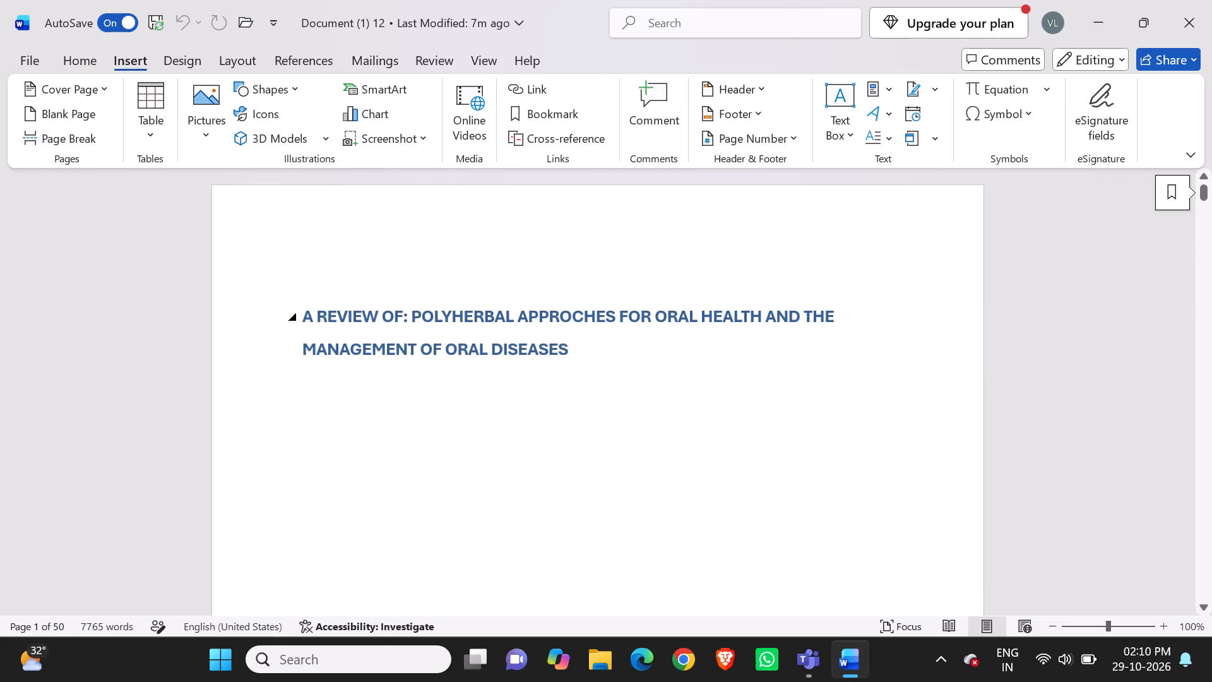
Select the full two-line title "A REVIEW OF: POLYHERBAL APPROCHES FOR ORAL HEALTH AND THE MANAGEMENT OF ORAL DISEASES" on the first page.
drag(304, 317, 538, 349)
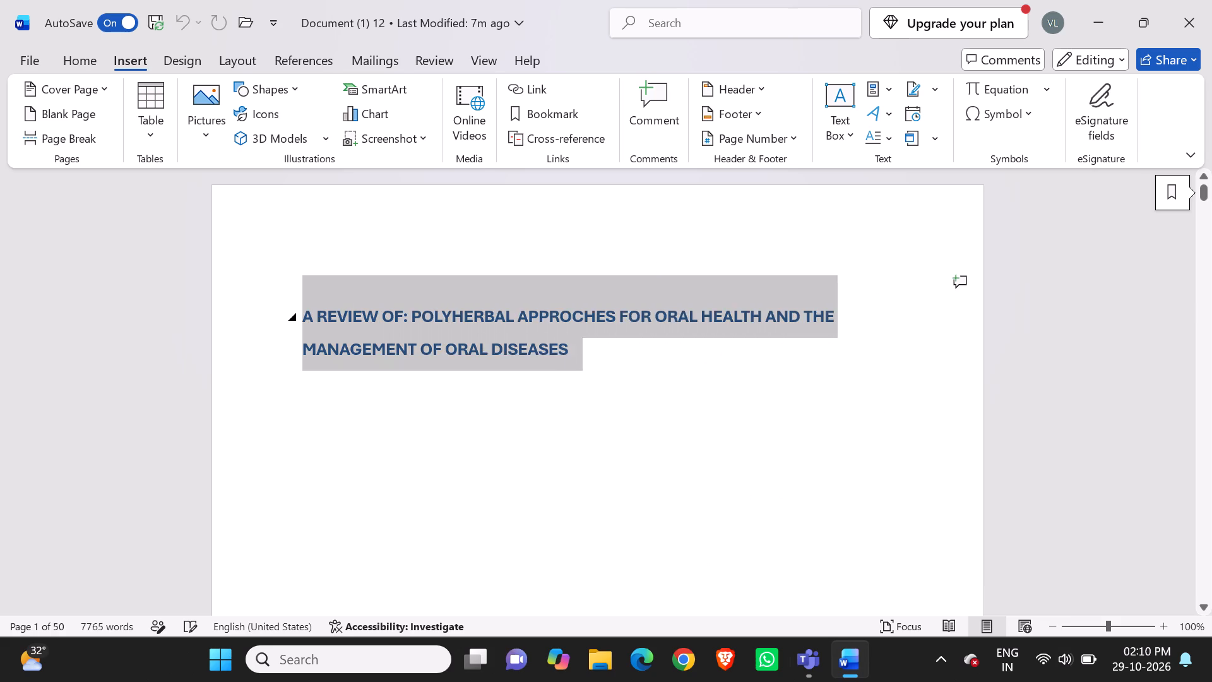
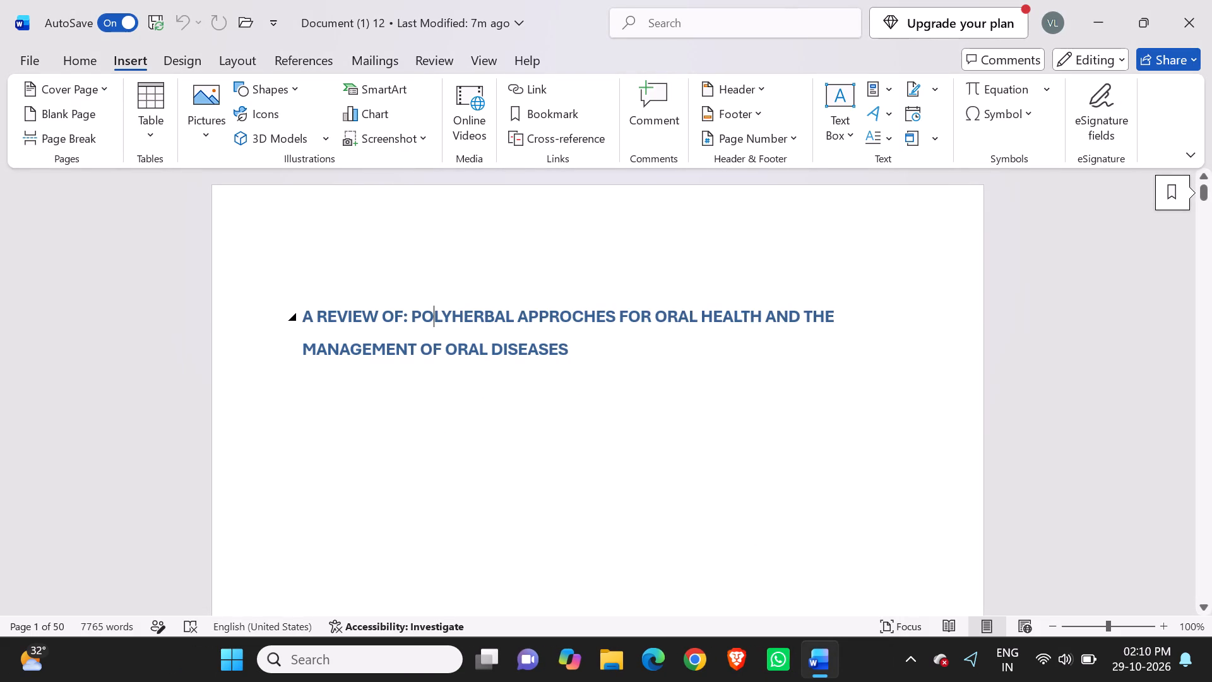
Copy the full two-line review title on the first page.
drag(306, 317, 542, 344)
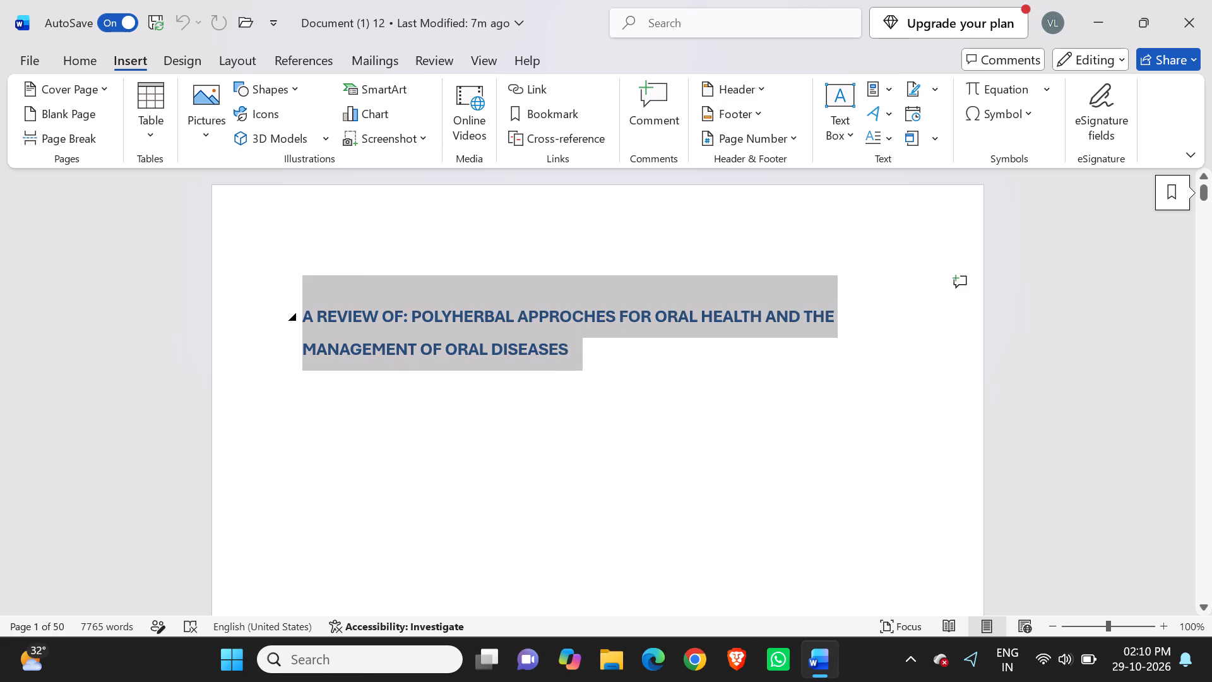
drag(542, 344, 552, 352)
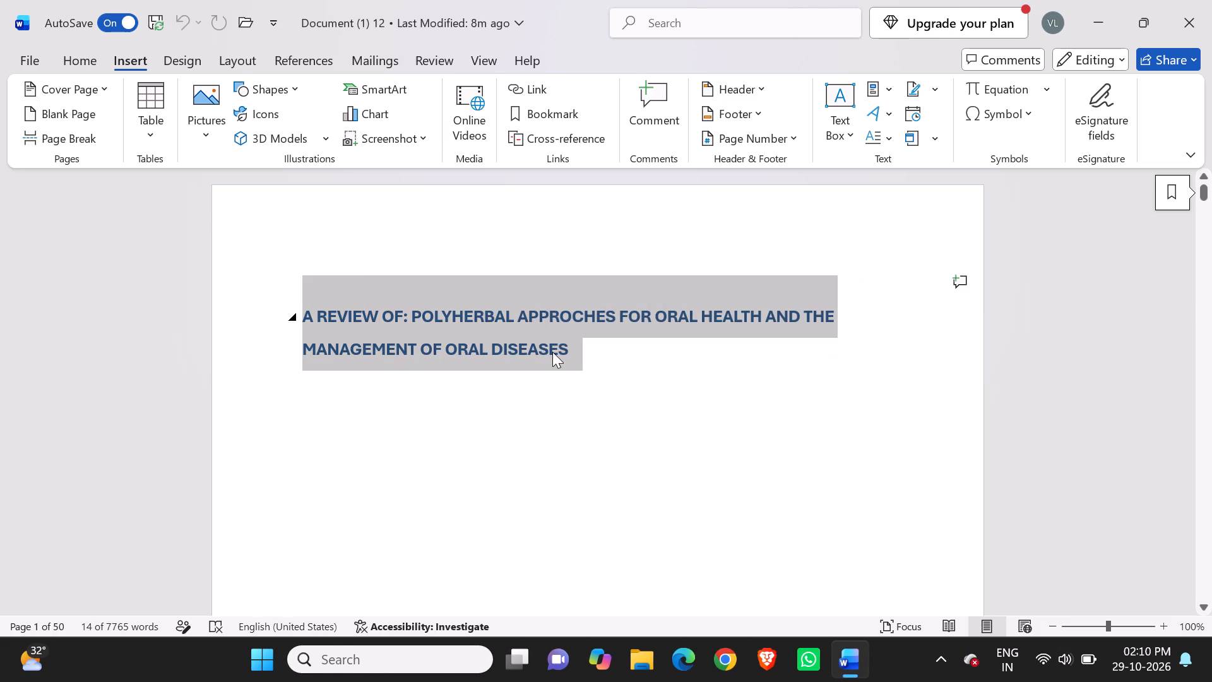
key(ctrl+c)
click(625, 393)
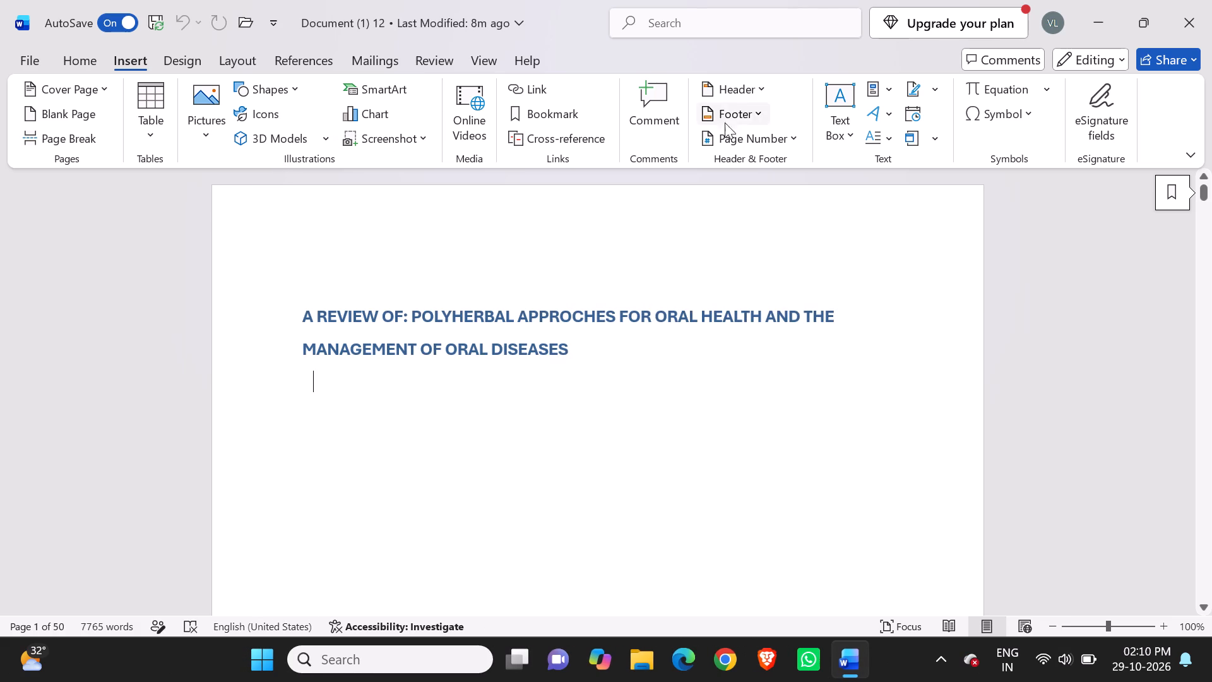
Insert a Blank built-in header and replace its placeholder text with the copied review title.
click(753, 96)
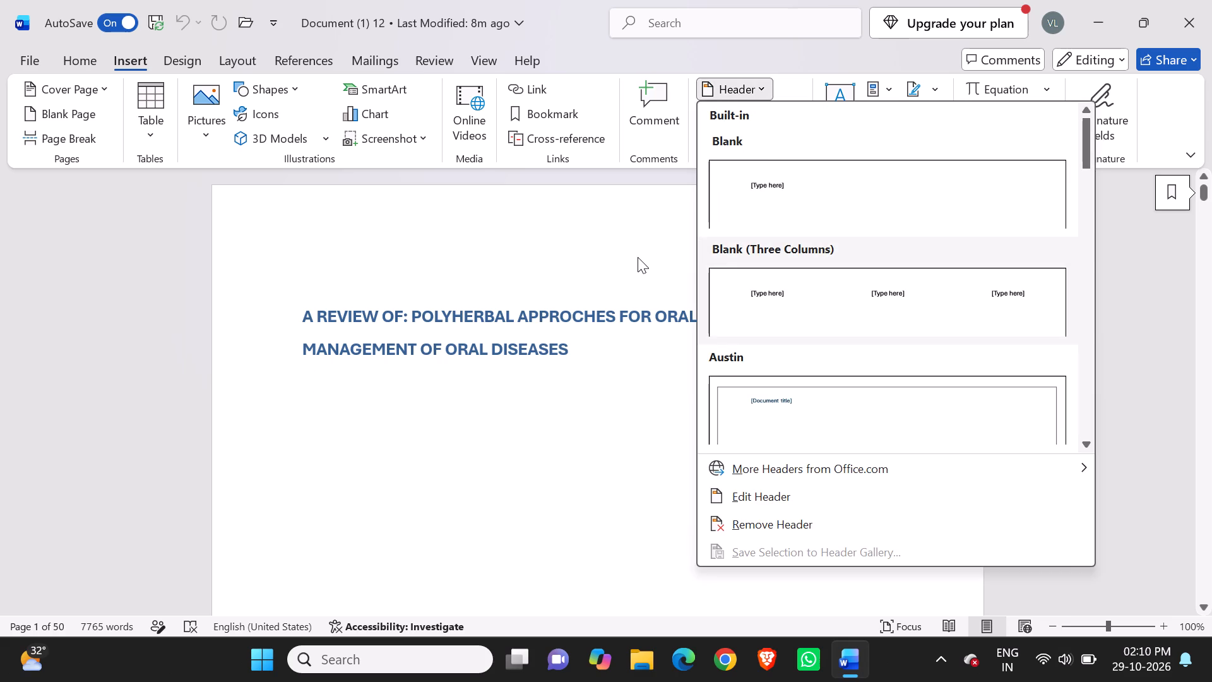
scroll(638, 257, down, 5)
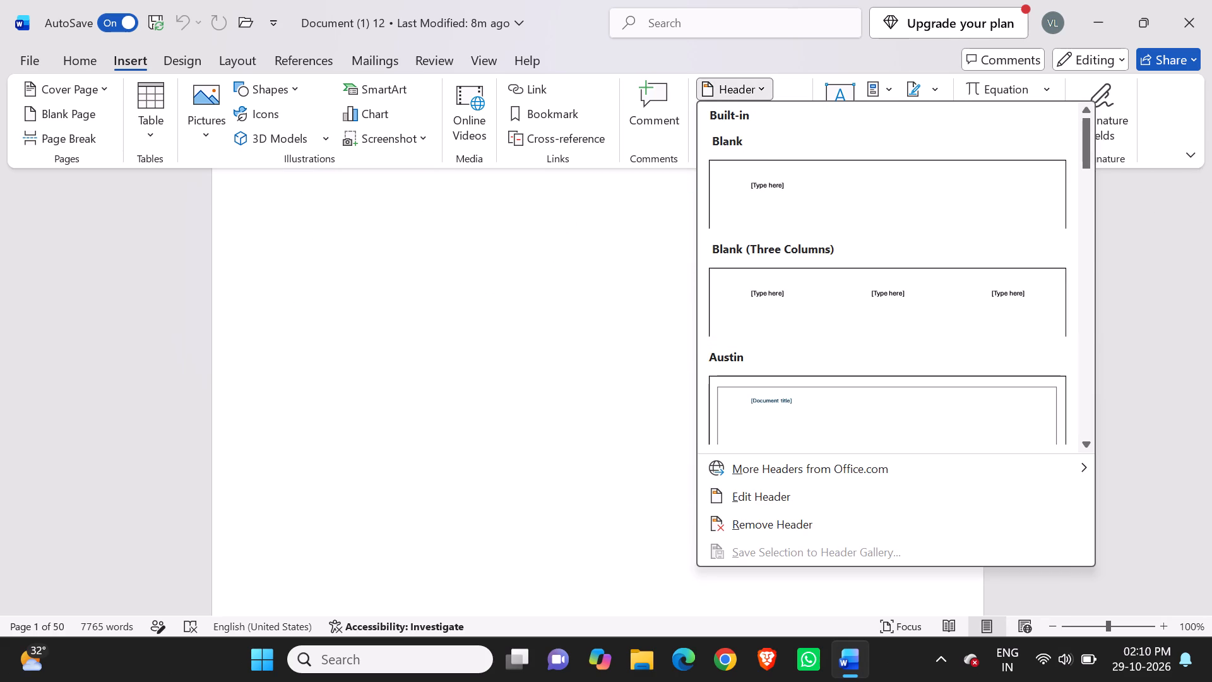
scroll(638, 257, down, 5)
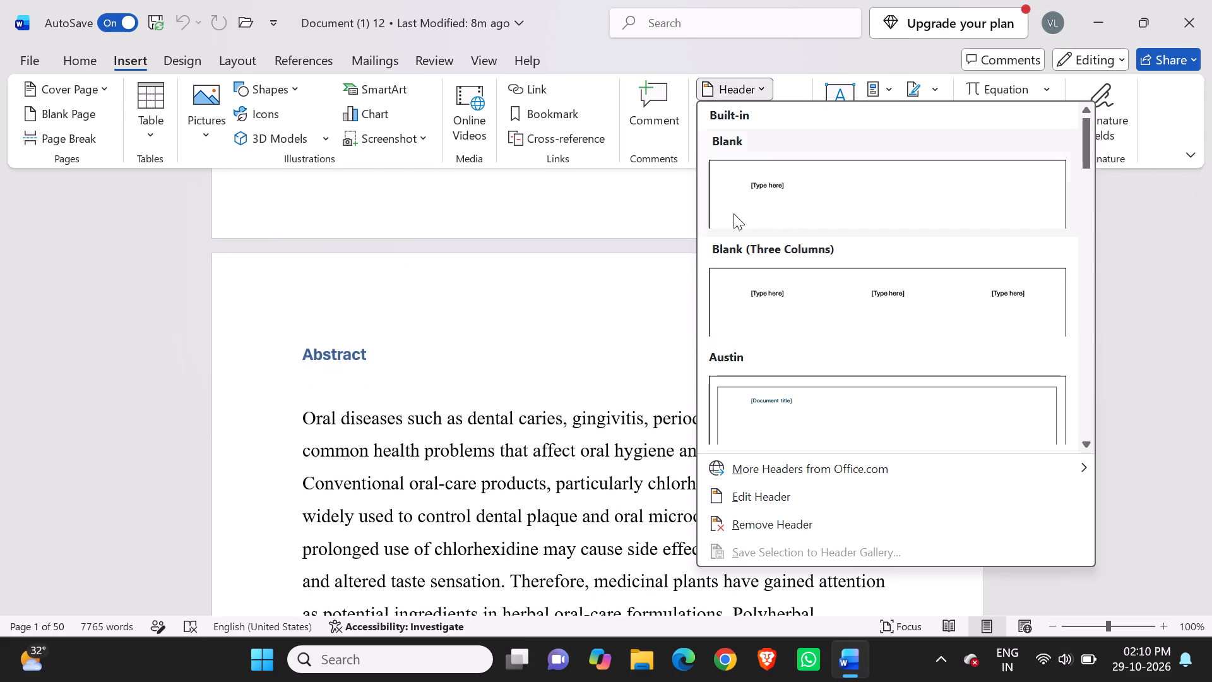
click(807, 189)
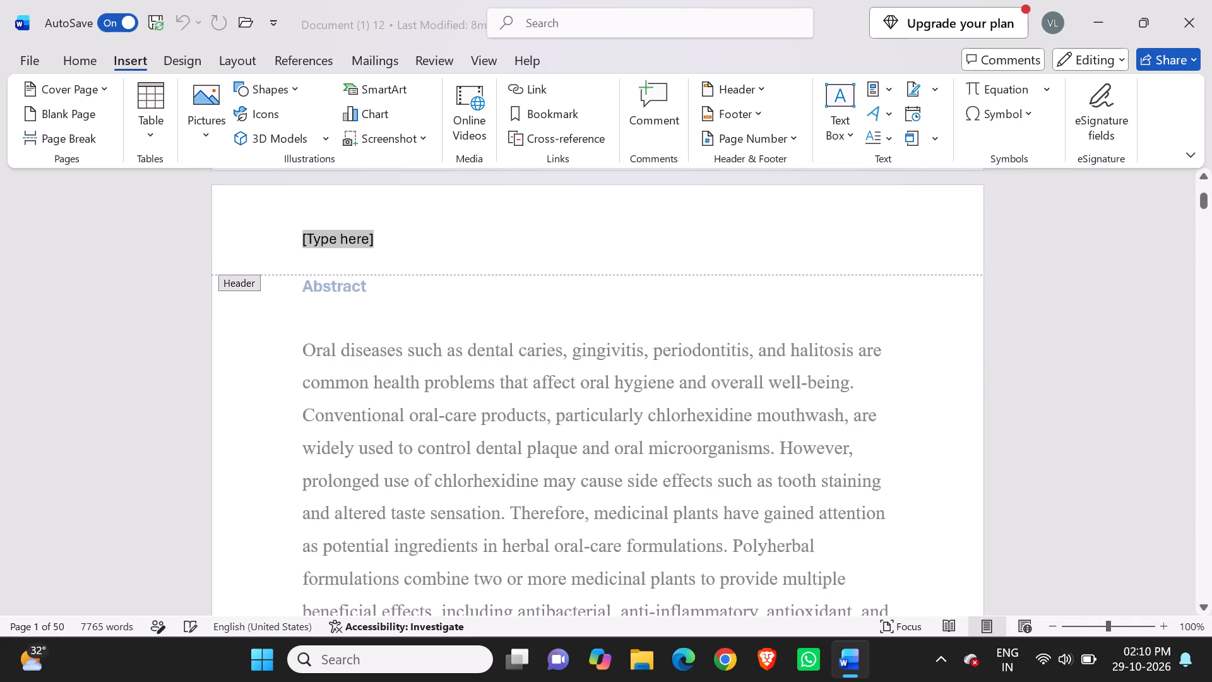
click(334, 239)
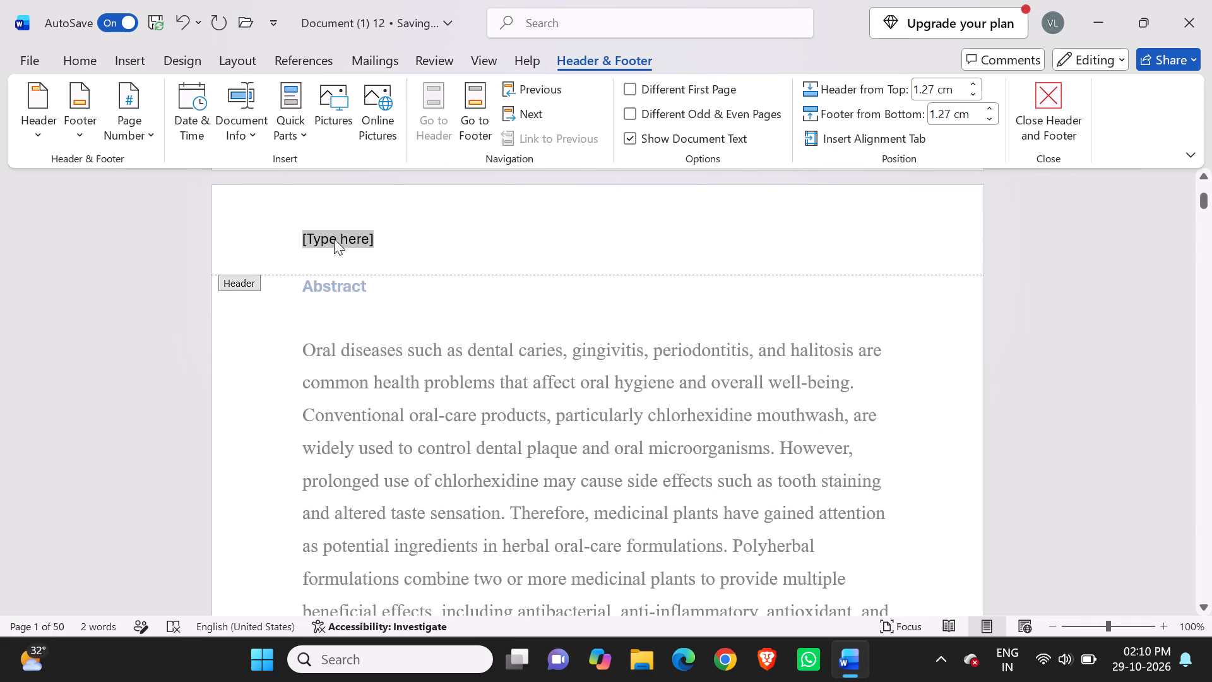
key(ctrl+v)
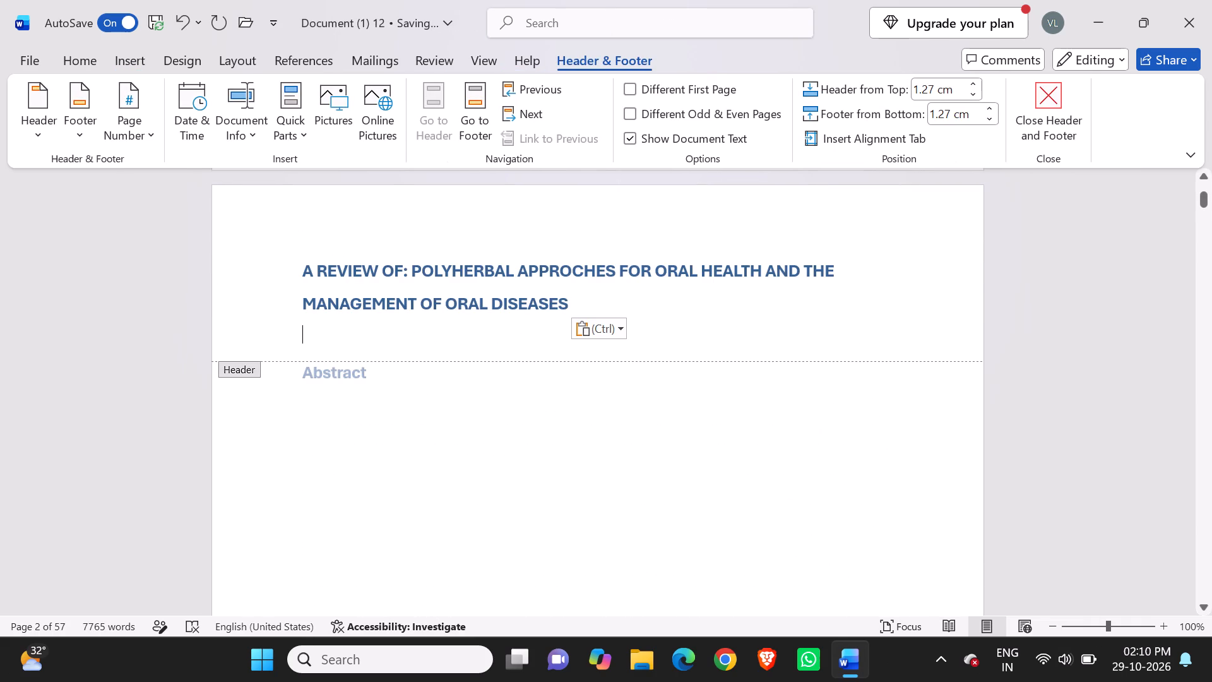
Set the font size of the whole two-line title in the header to 14.
scroll(341, 261, down, 2)
scroll(341, 261, up, 1)
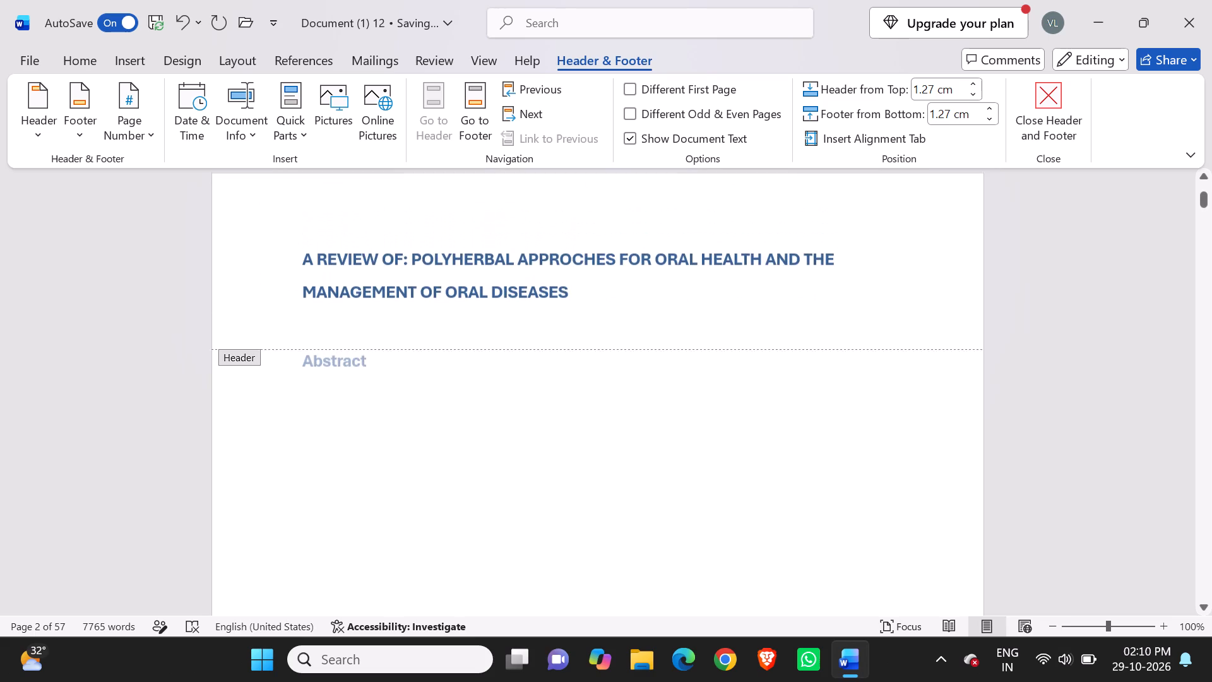
scroll(341, 261, up, 1)
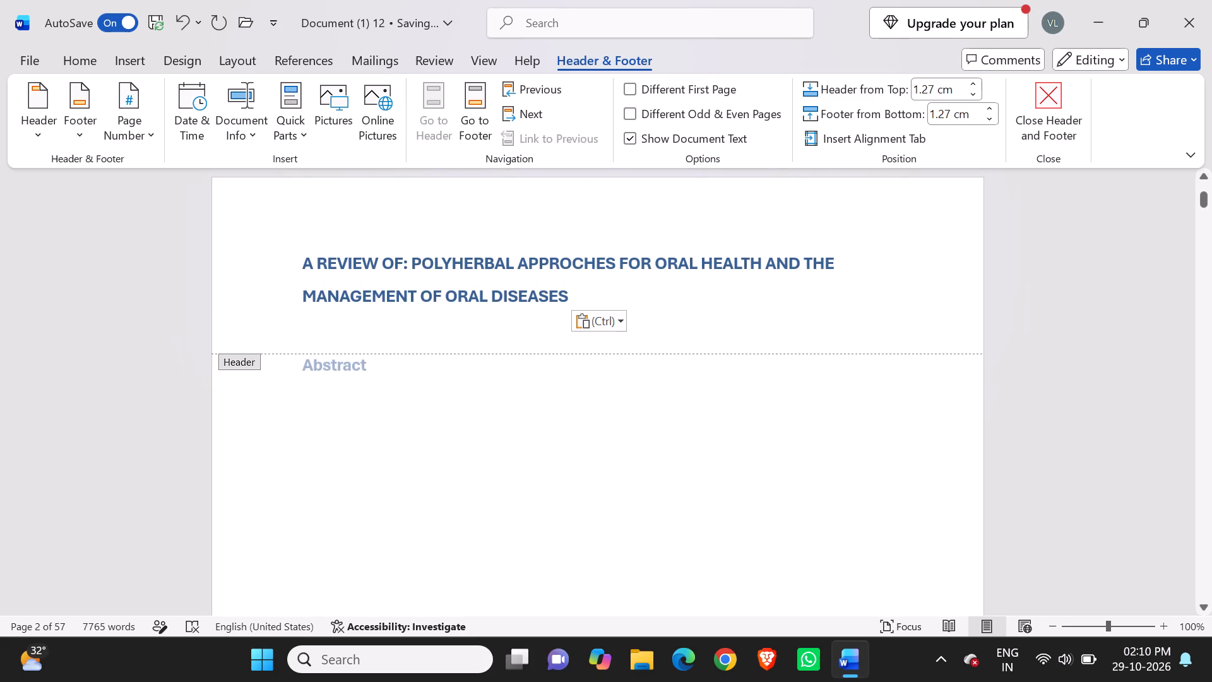
drag(303, 256, 549, 284)
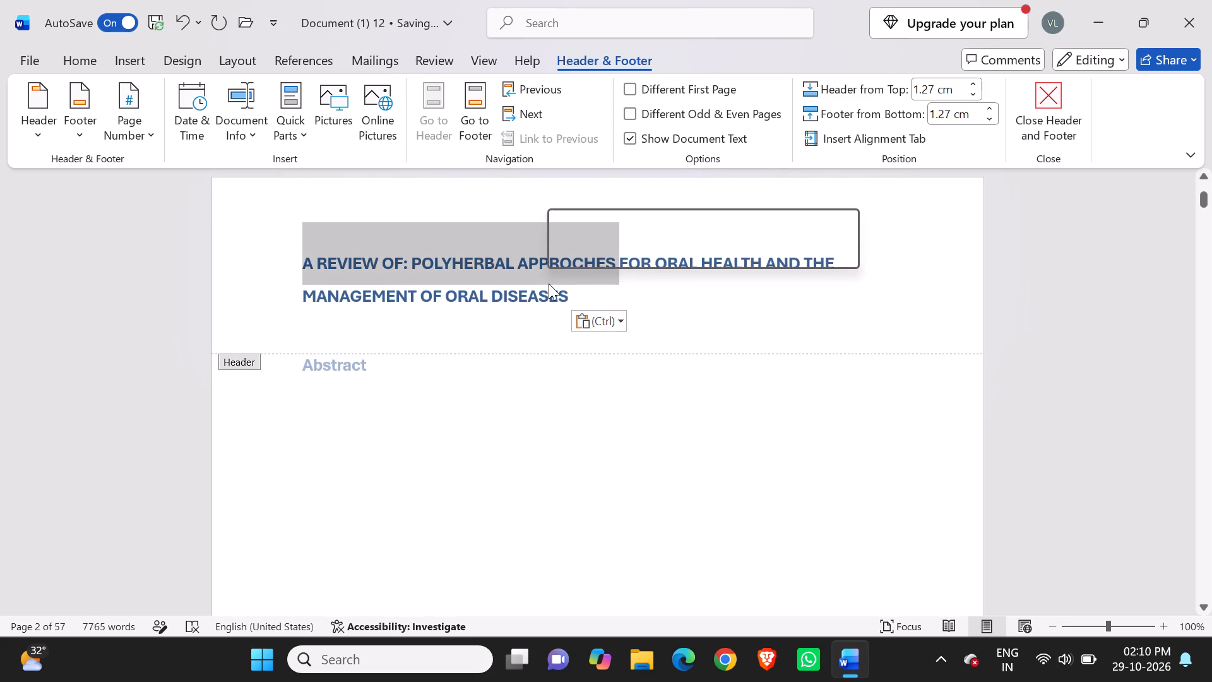
click(302, 255)
drag(302, 255, 539, 297)
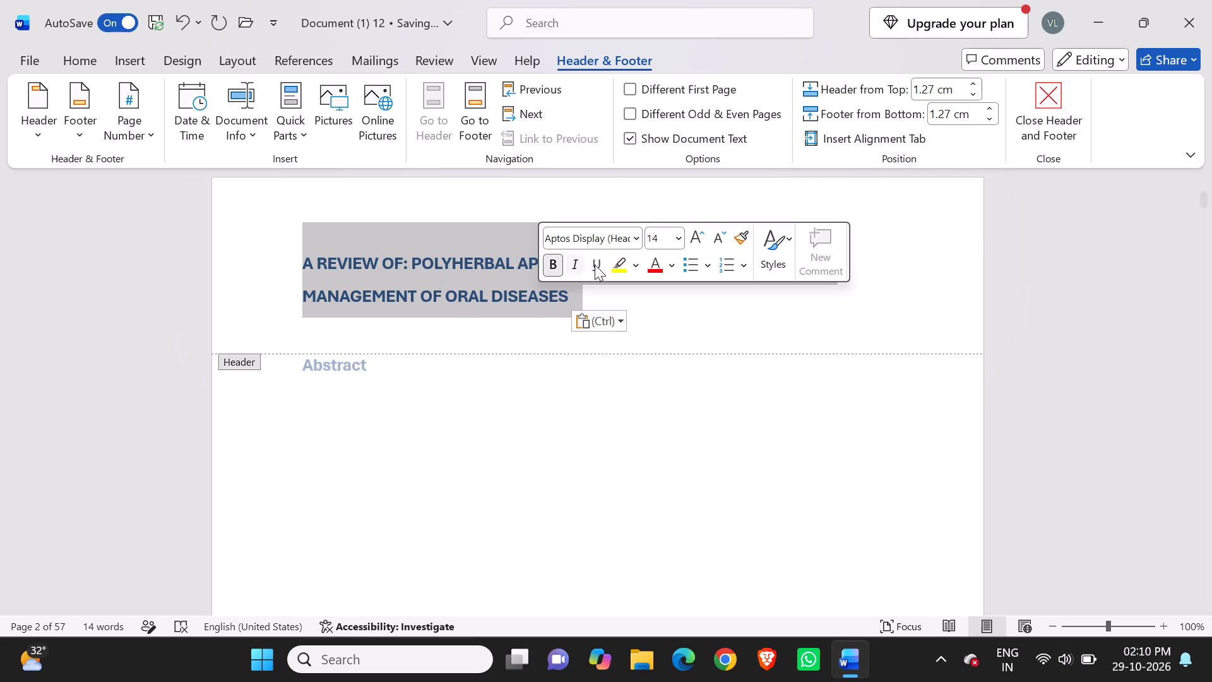
click(679, 238)
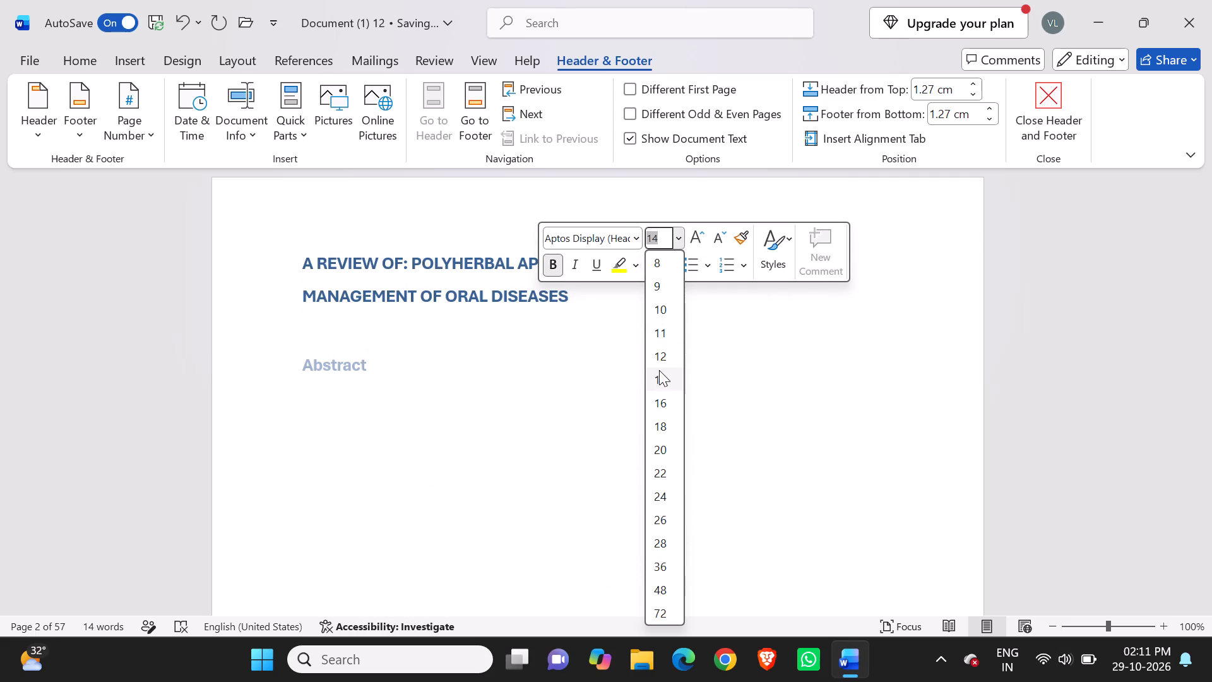
click(660, 373)
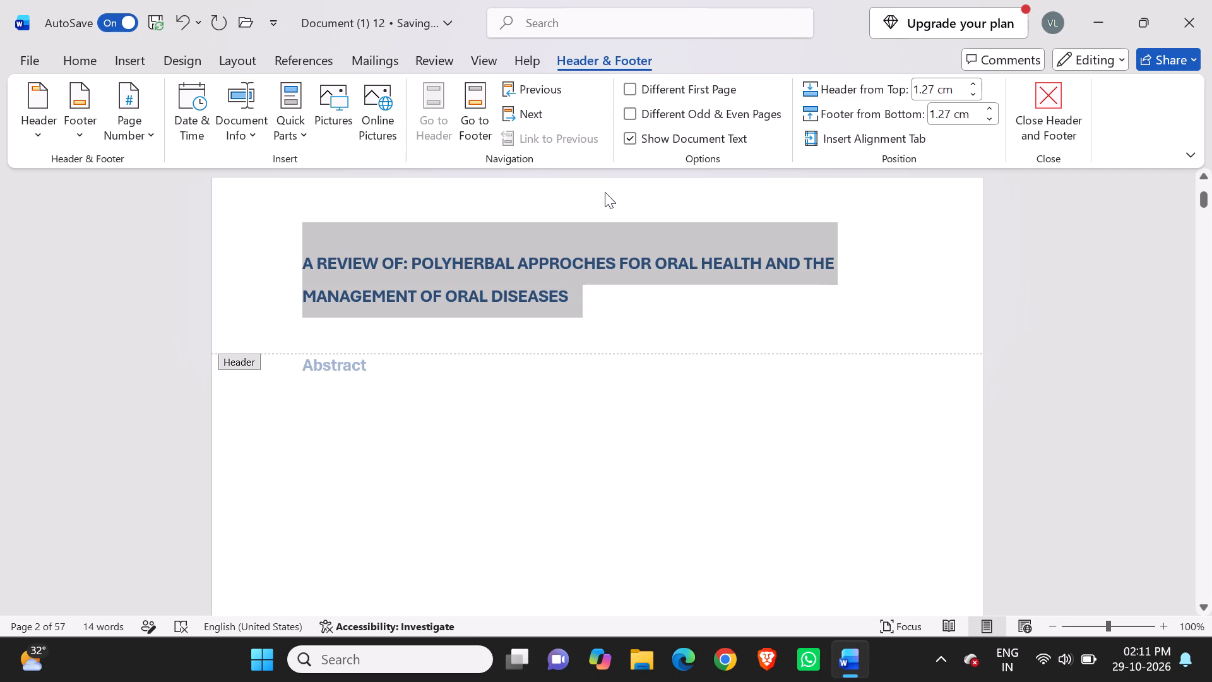
Add a bottom border beneath the selected header title.
click(97, 59)
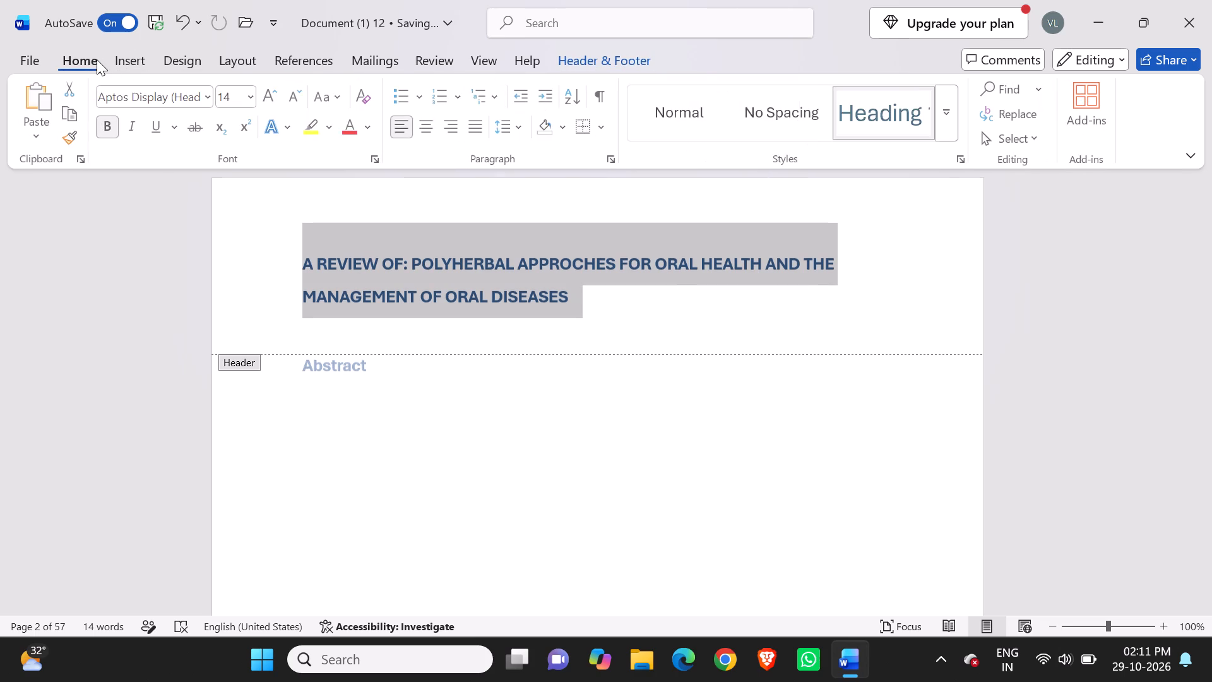
click(600, 130)
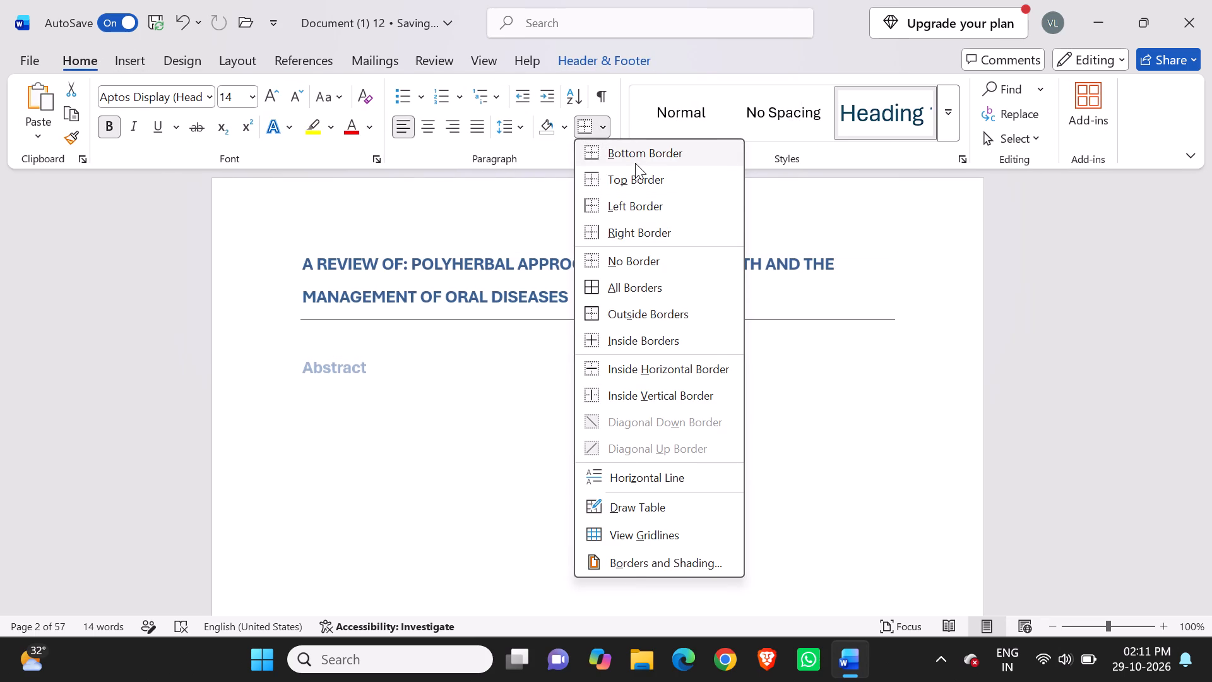
click(641, 148)
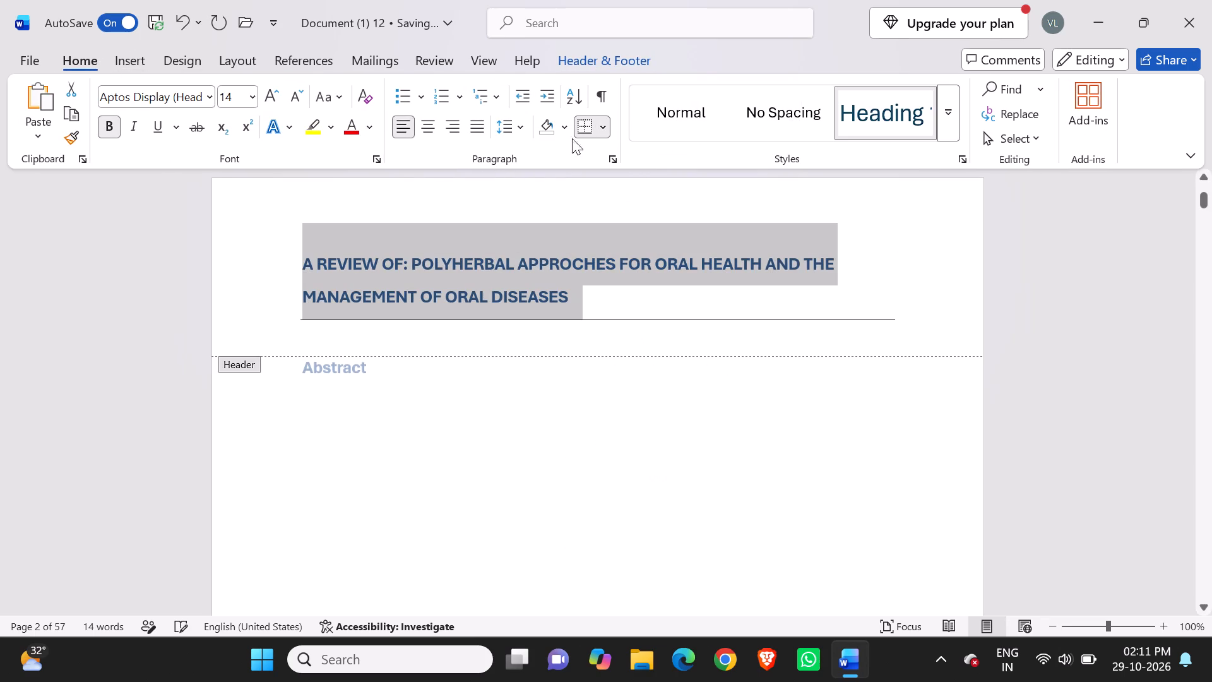
Change the header title's bottom border to a heavy thick-and-thin line style at ¾ pt, applied to the paragraph.
click(601, 132)
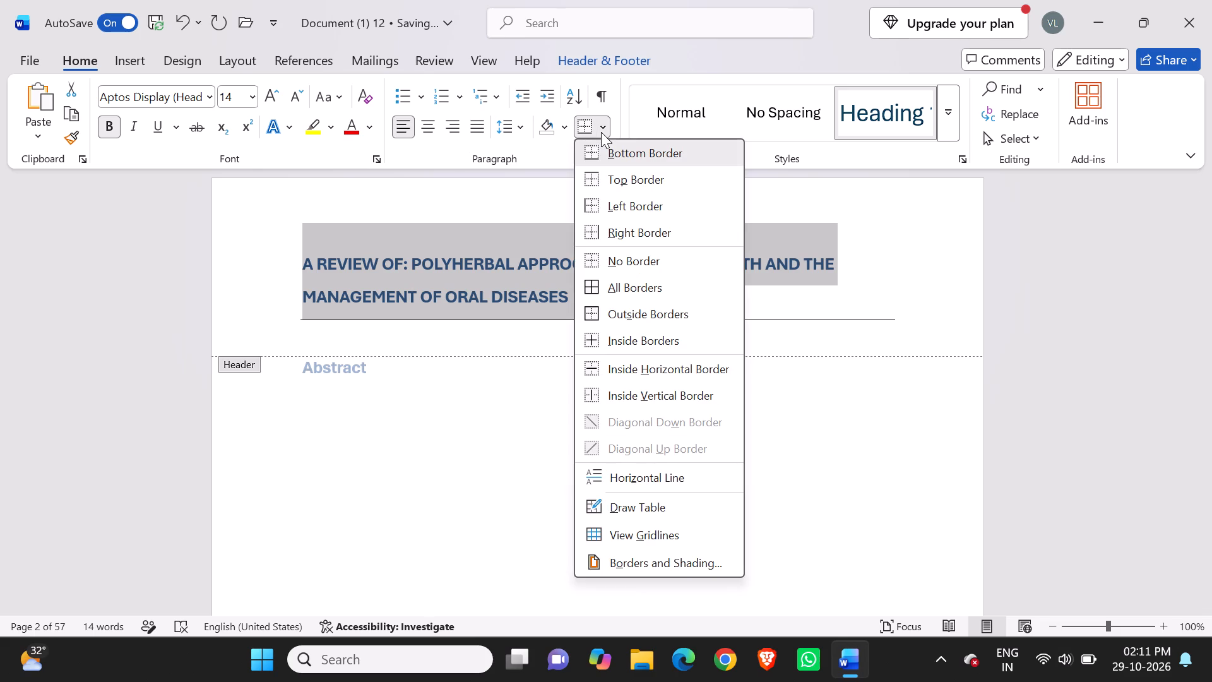
click(657, 558)
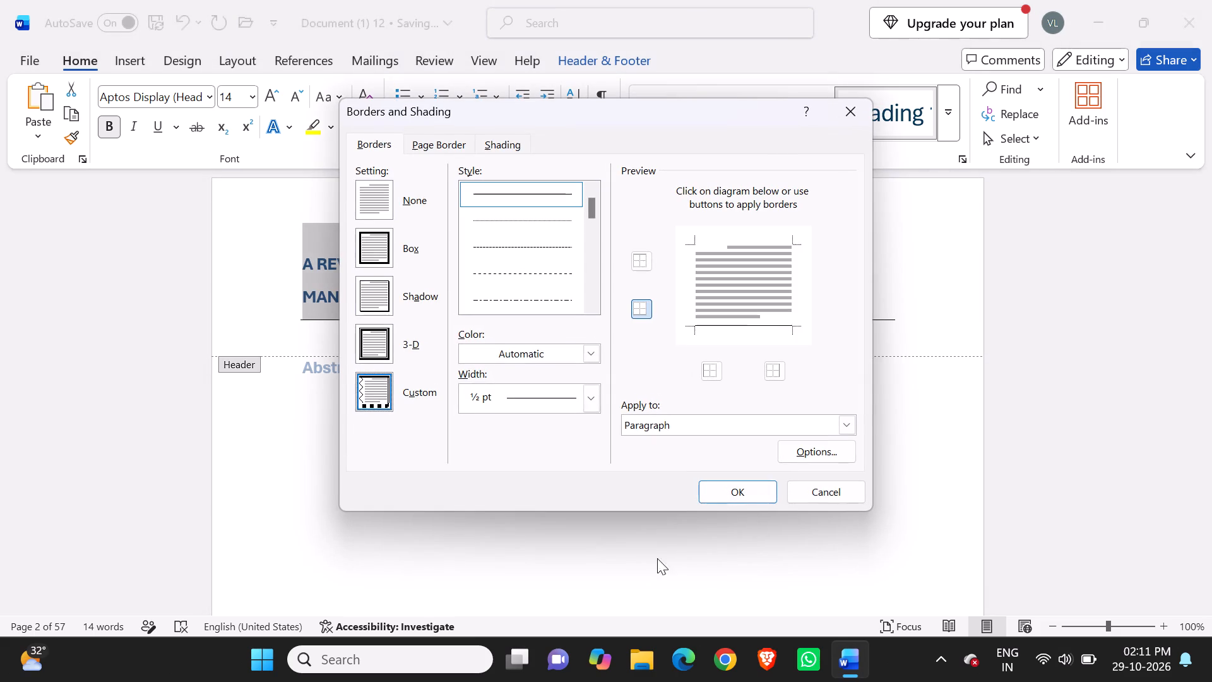
drag(590, 366, 587, 227)
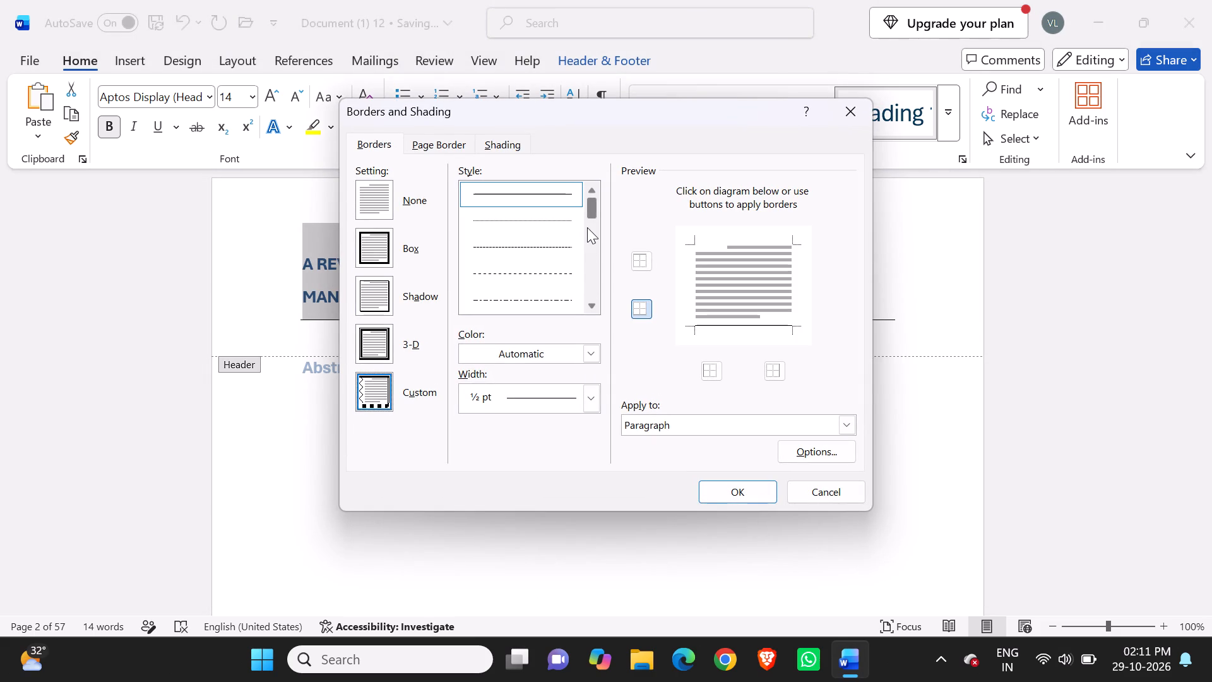
click(587, 227)
click(588, 253)
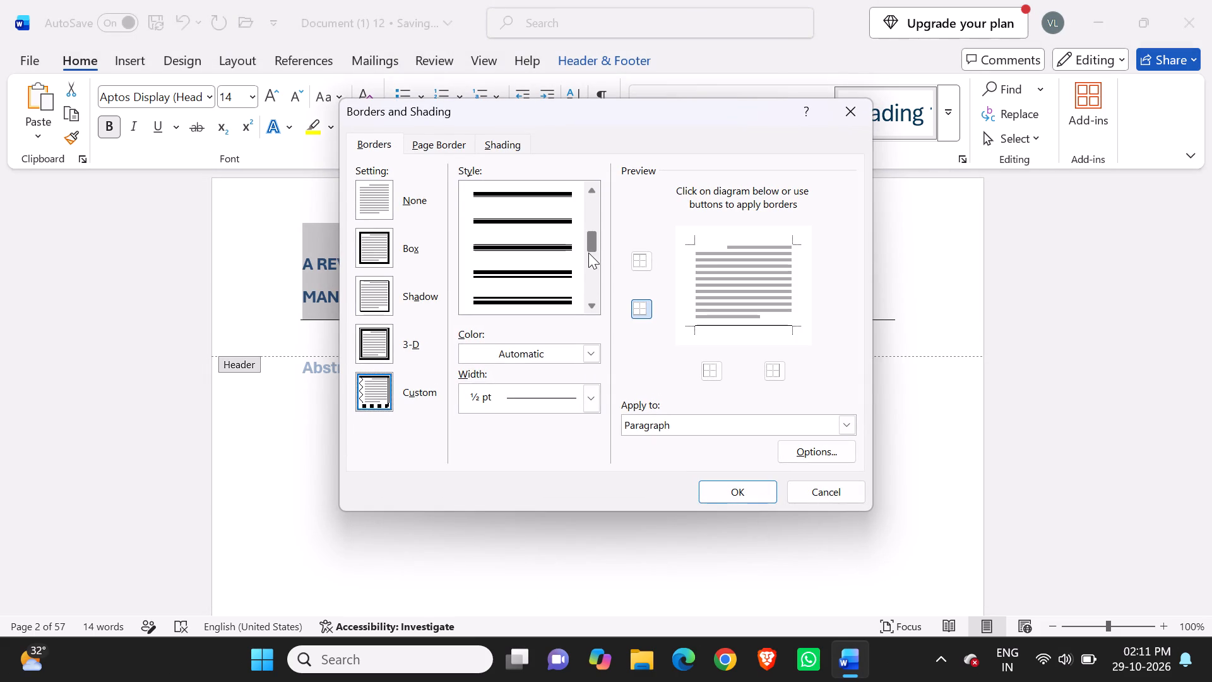
click(595, 261)
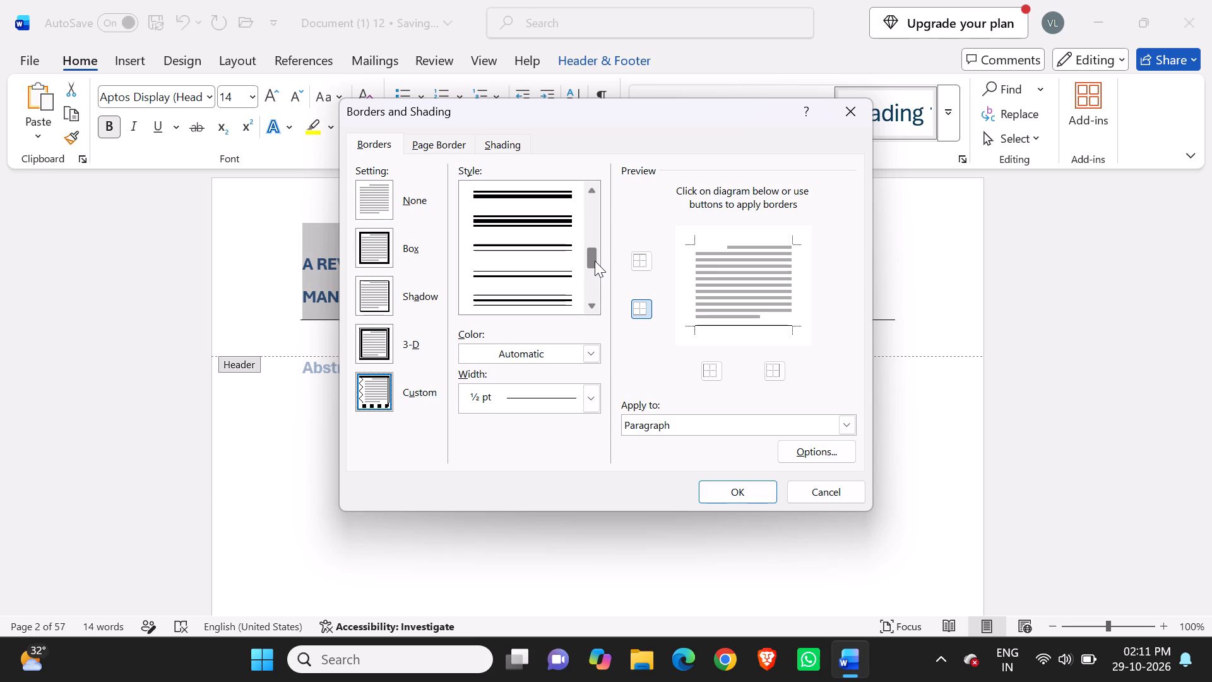
scroll(571, 252, down, 1)
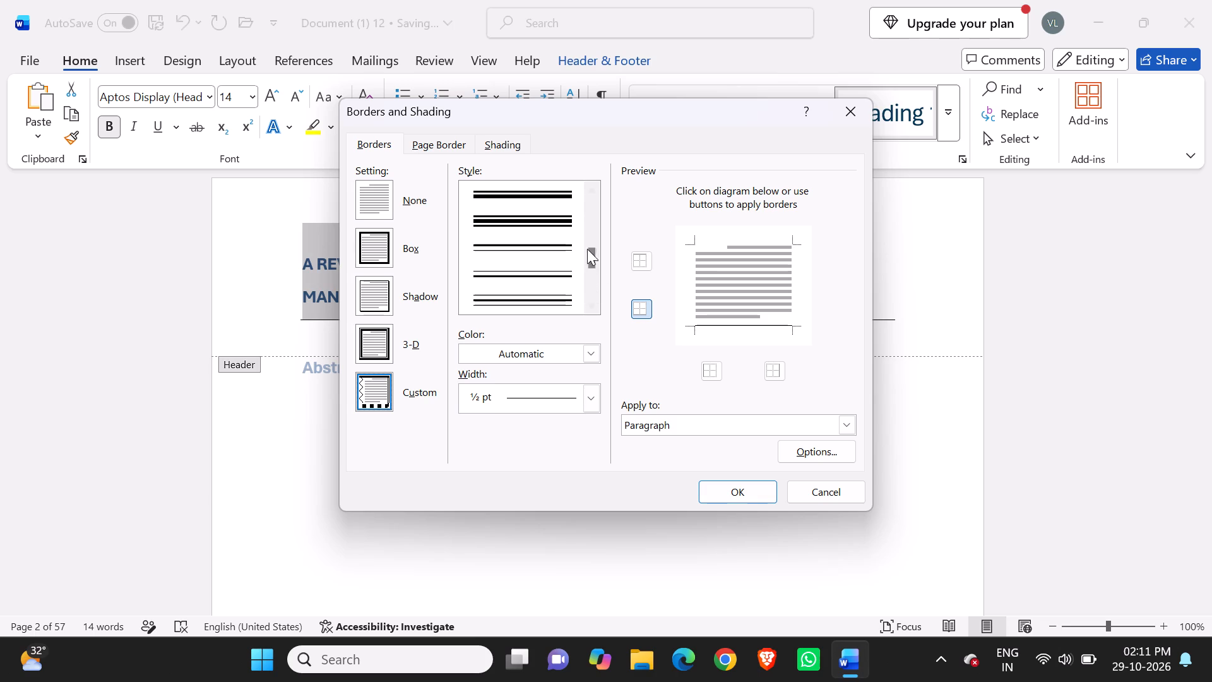
scroll(588, 249, down, 1)
click(591, 245)
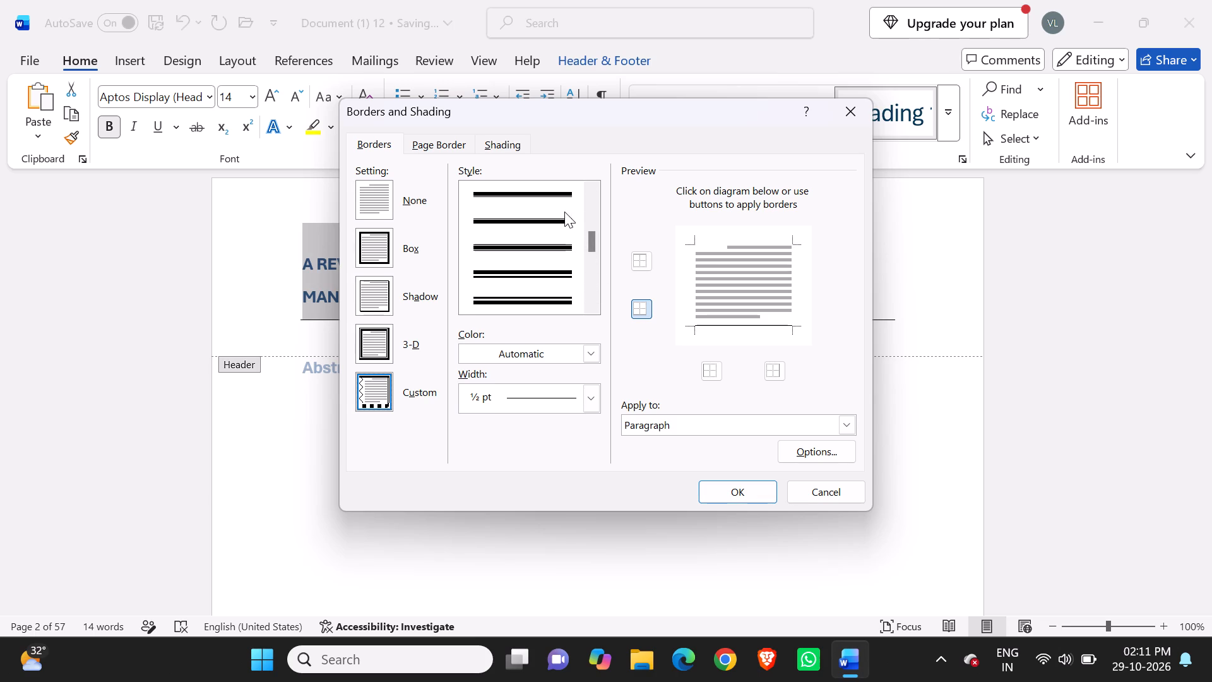
click(564, 216)
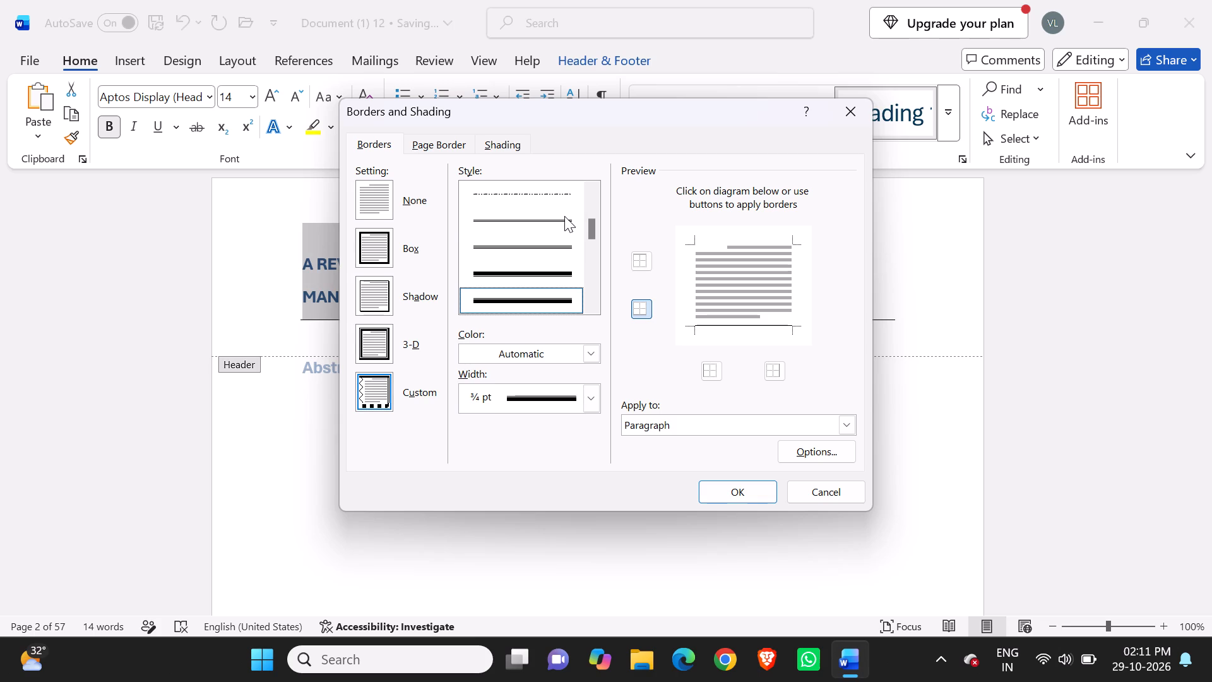
click(722, 484)
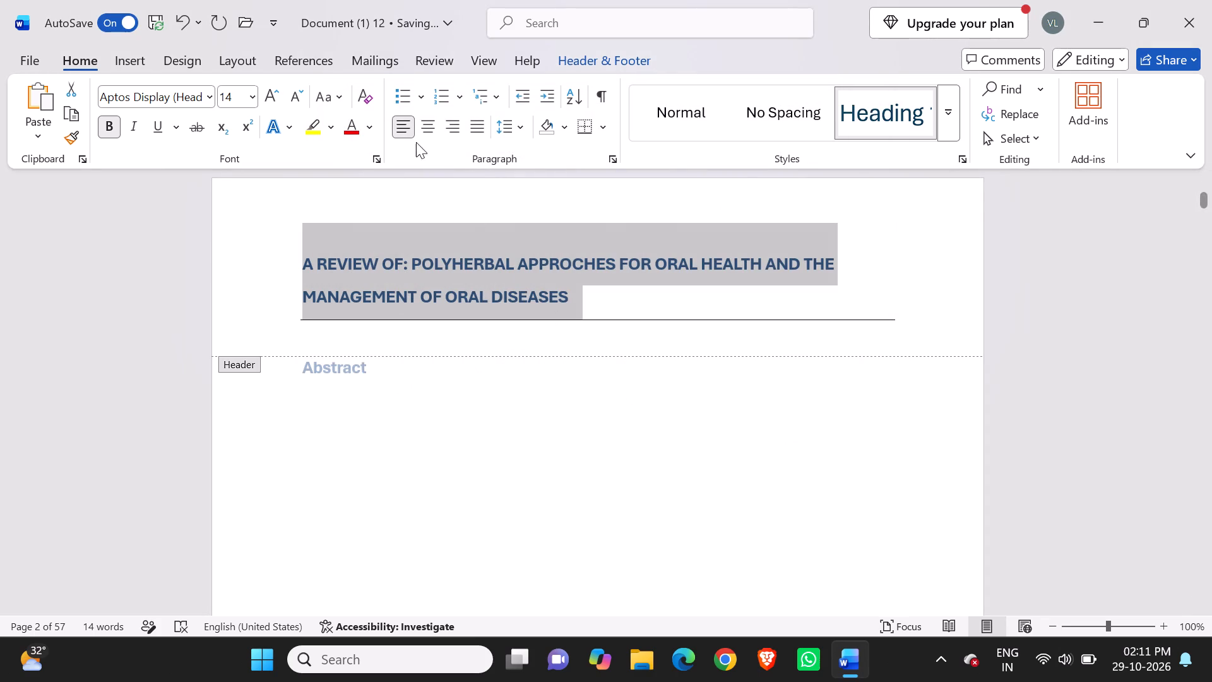
click(595, 129)
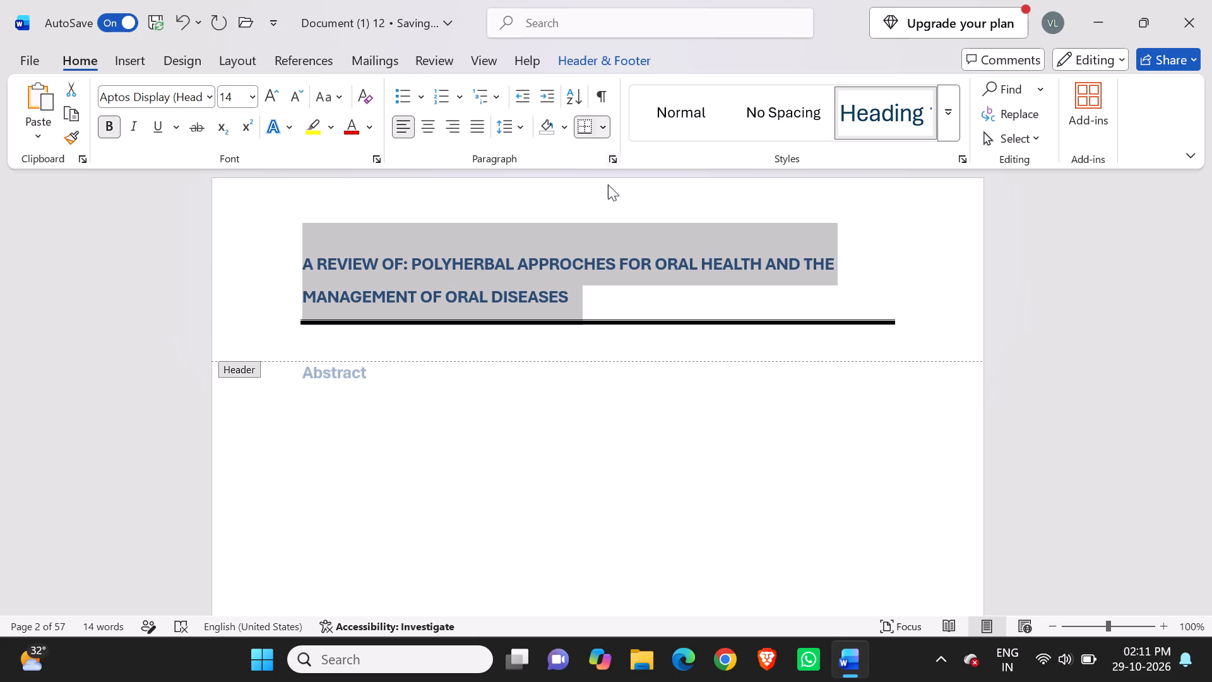
click(607, 202)
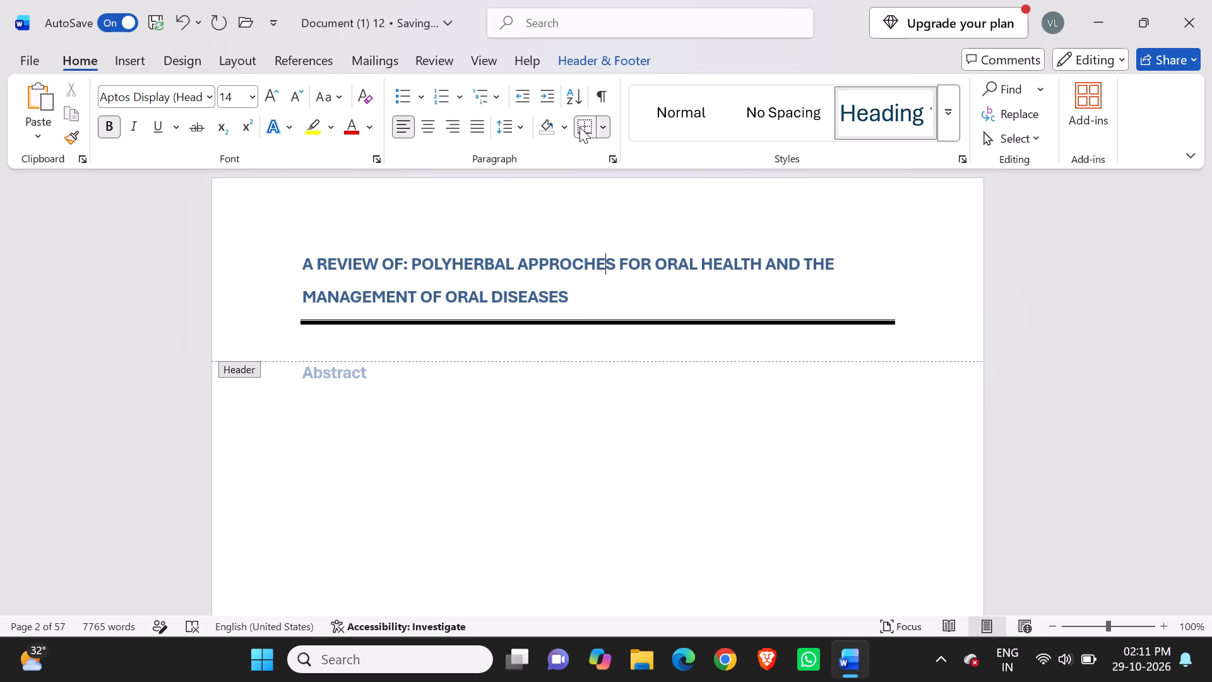
Open the existing header for editing and set its distance from the top of the page to 0 cm.
click(128, 66)
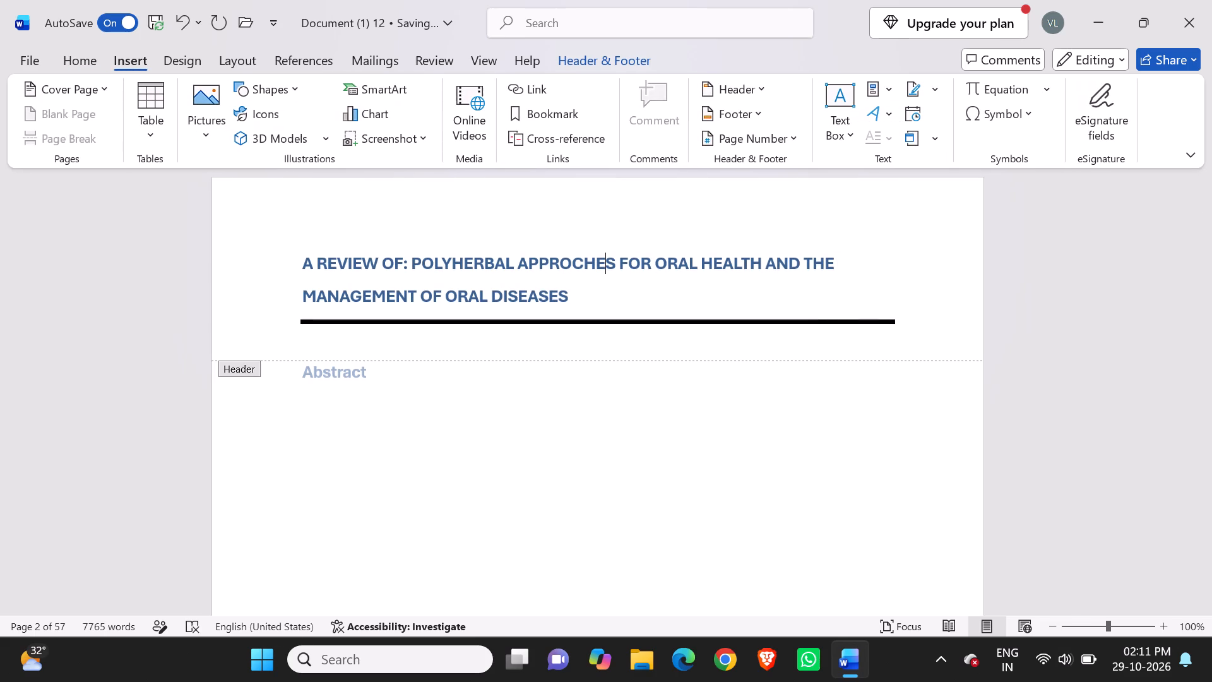
click(759, 90)
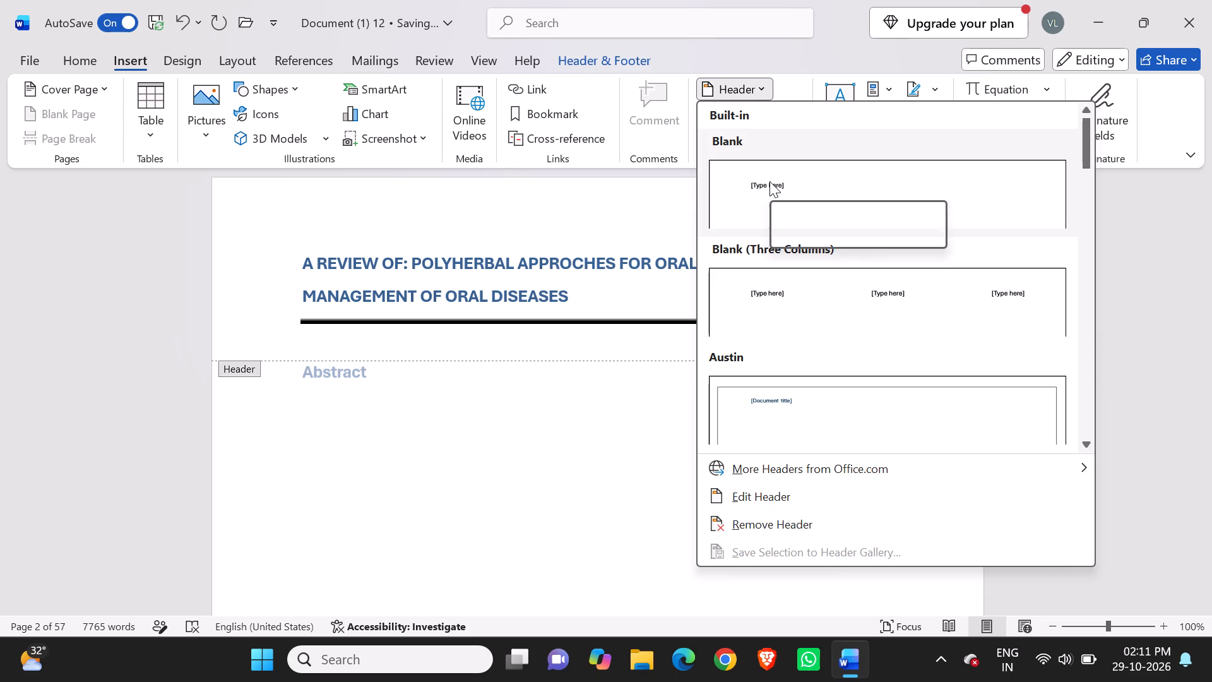
click(662, 197)
click(750, 95)
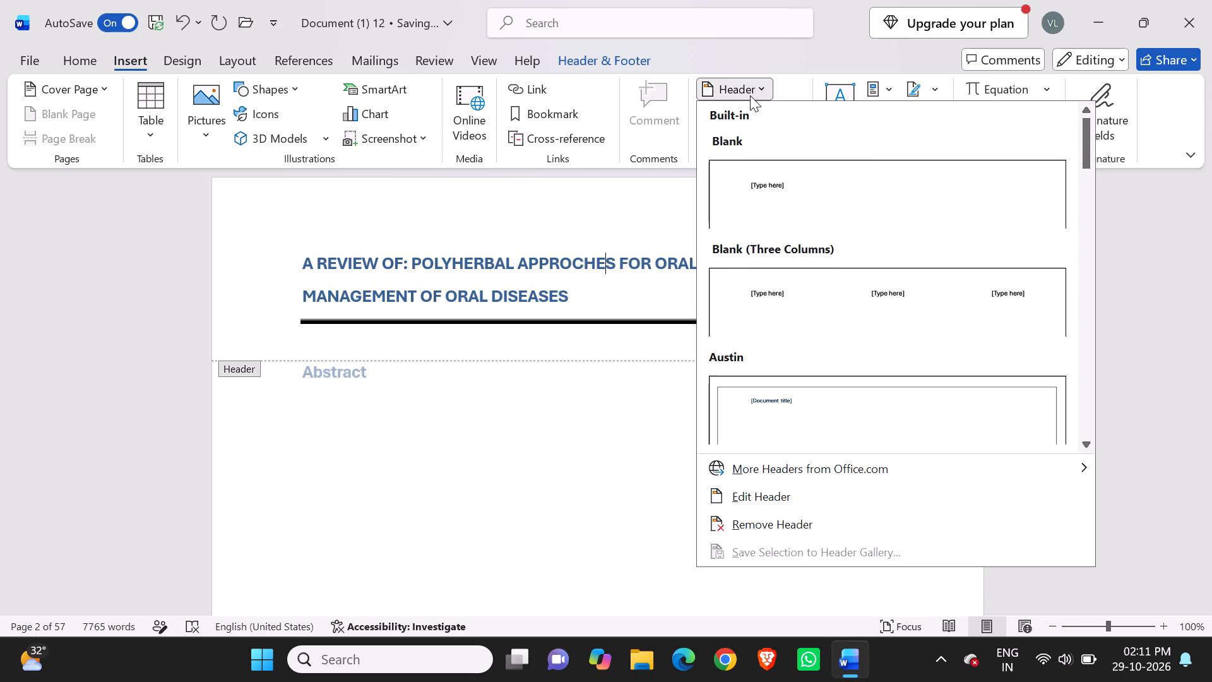
click(792, 493)
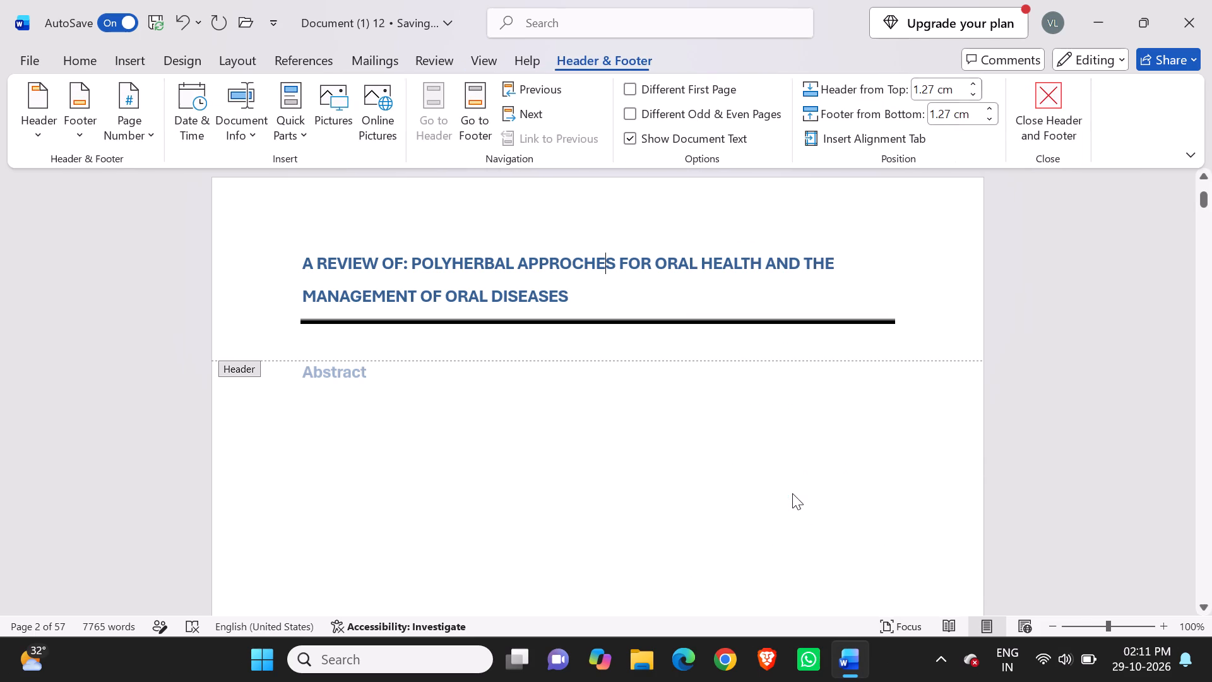
click(973, 86)
click(973, 86)
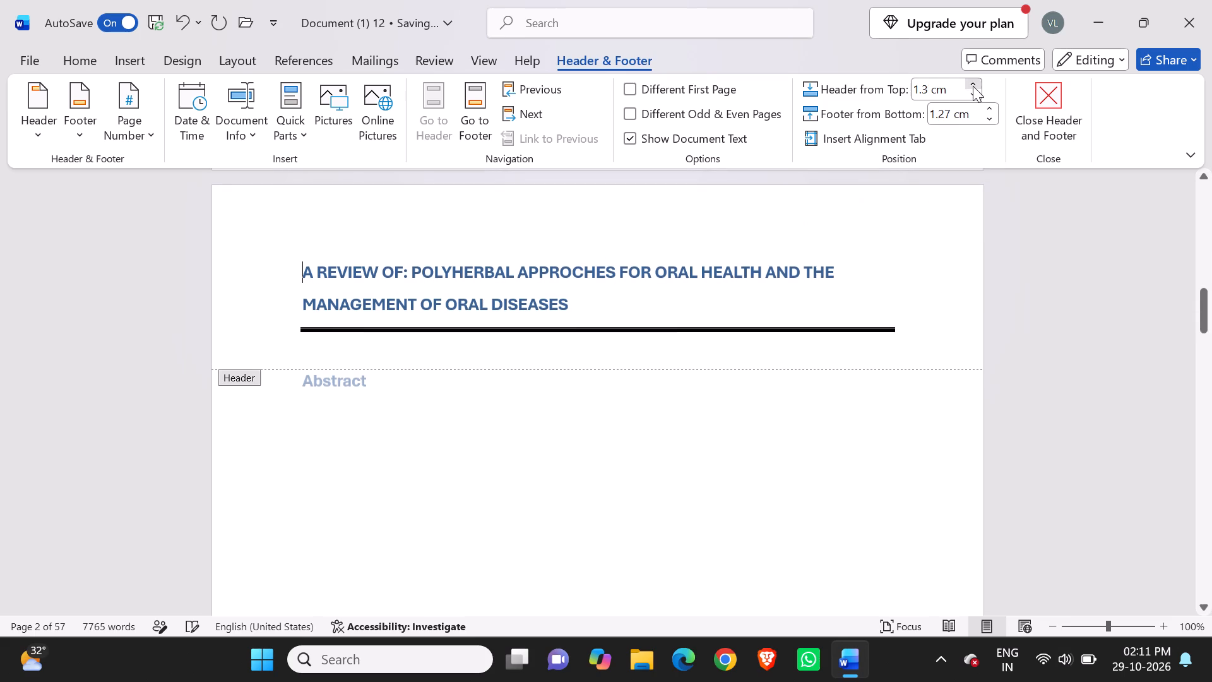
triple_click(975, 94)
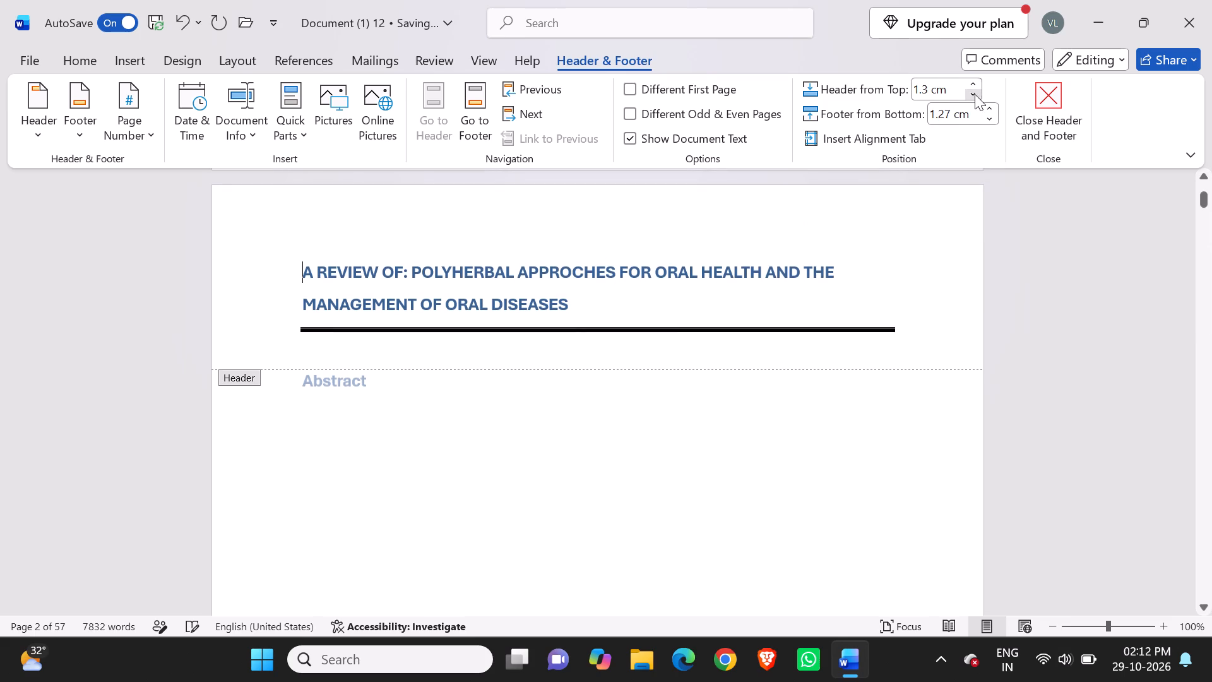
click(975, 94)
double_click(975, 94)
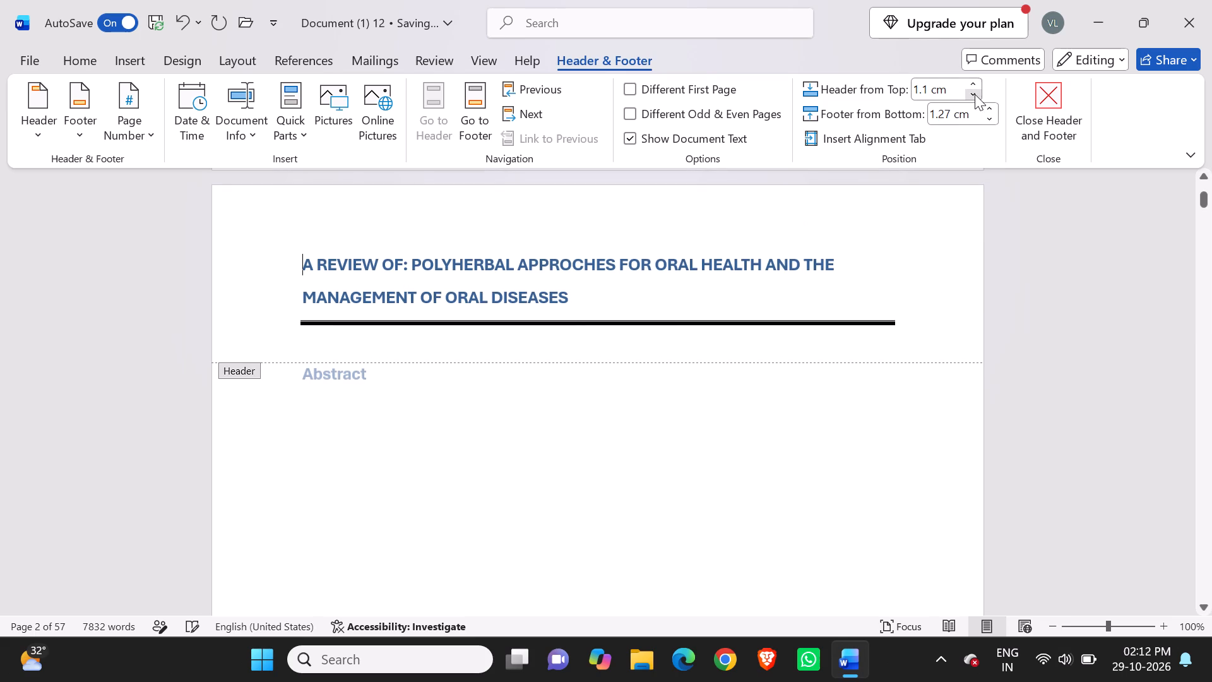
click(975, 94)
click(975, 94)
triple_click(975, 94)
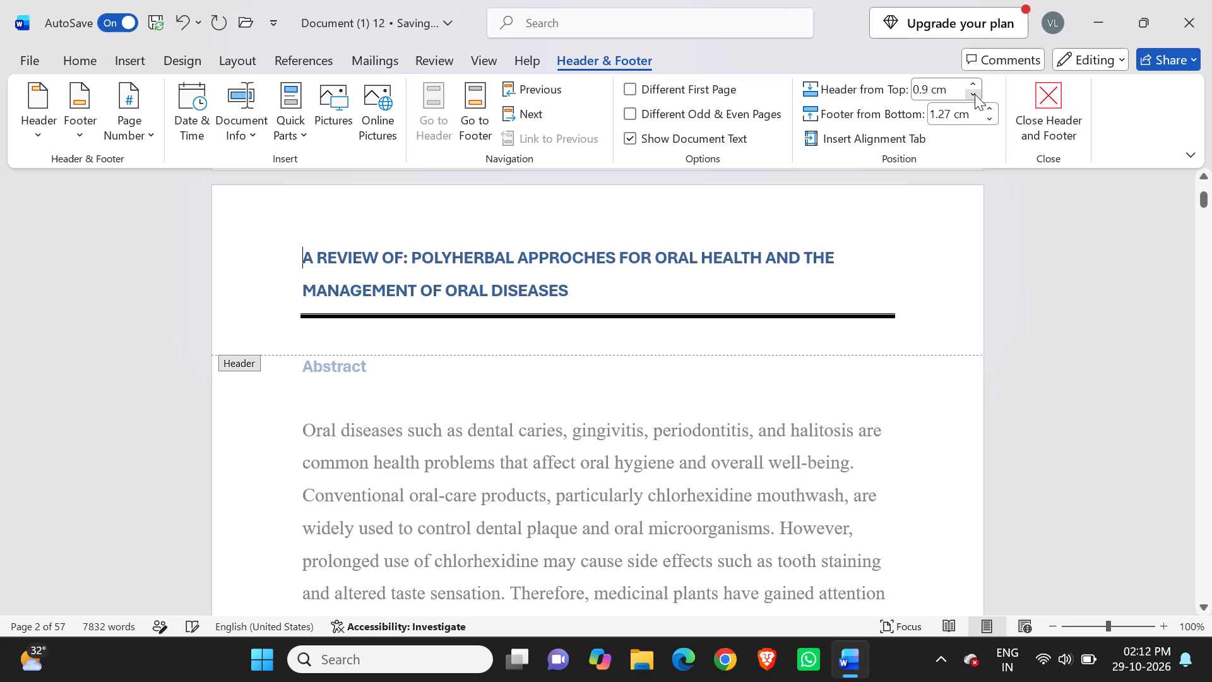
click(975, 94)
triple_click(975, 94)
triple_click(975, 94)
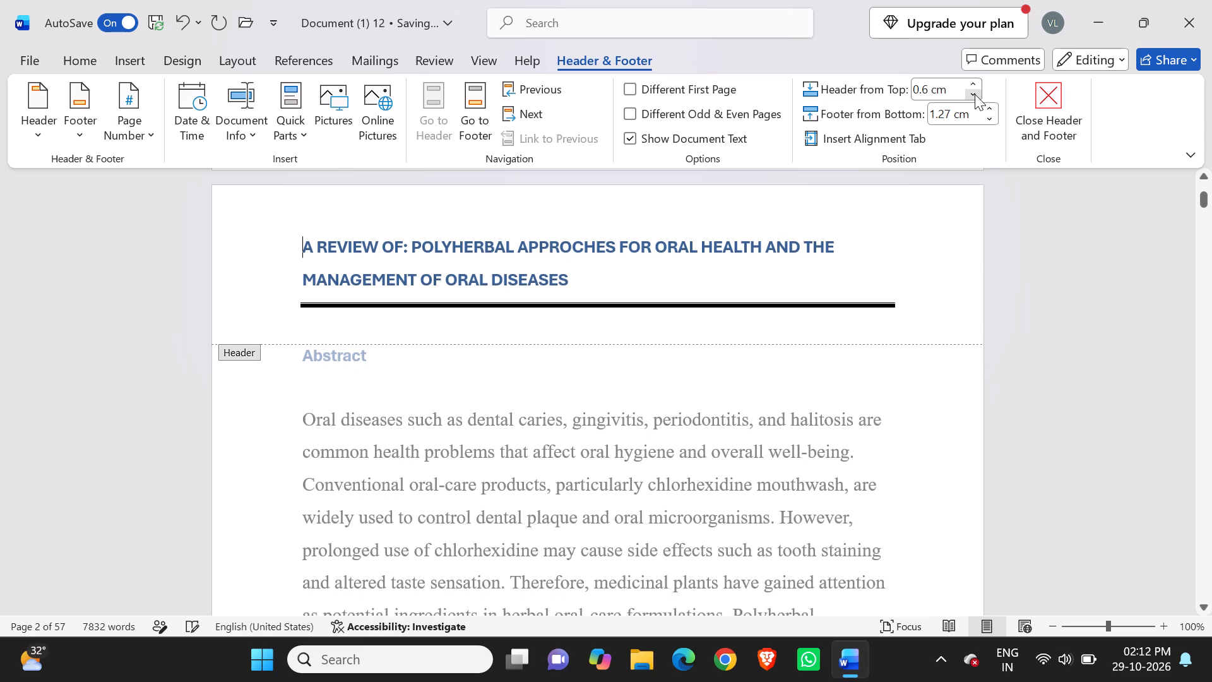
triple_click(975, 94)
click(975, 94)
click(975, 94)
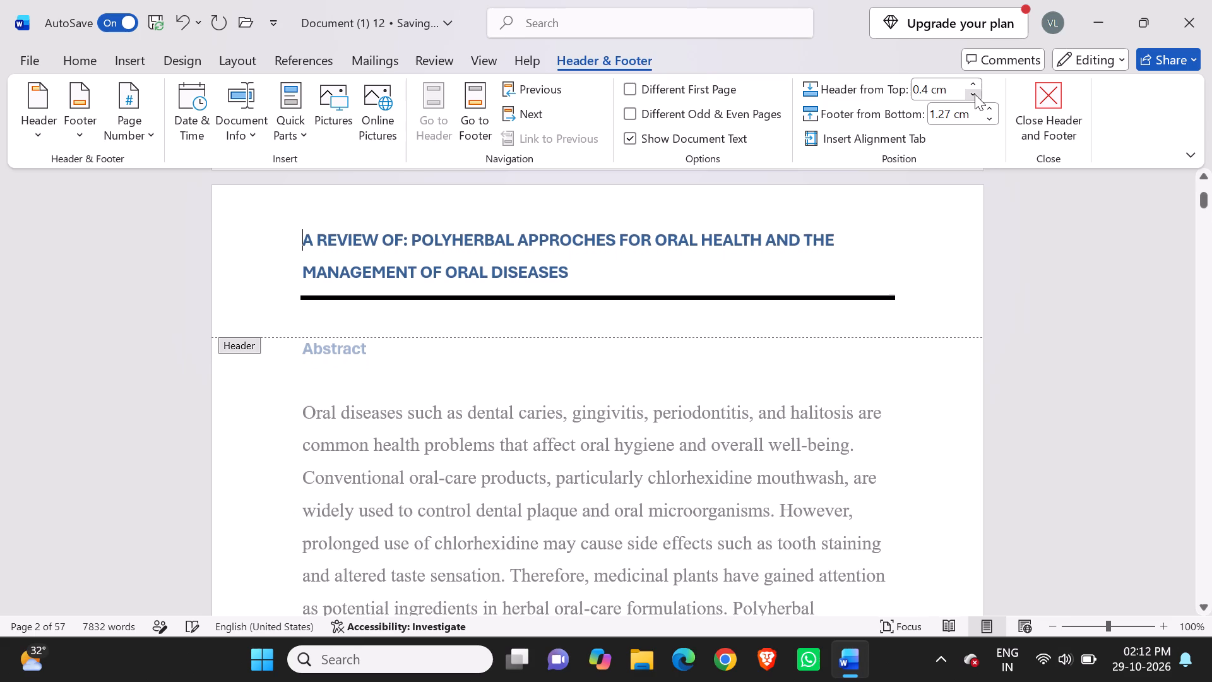
click(975, 94)
click(975, 94)
click(975, 94)
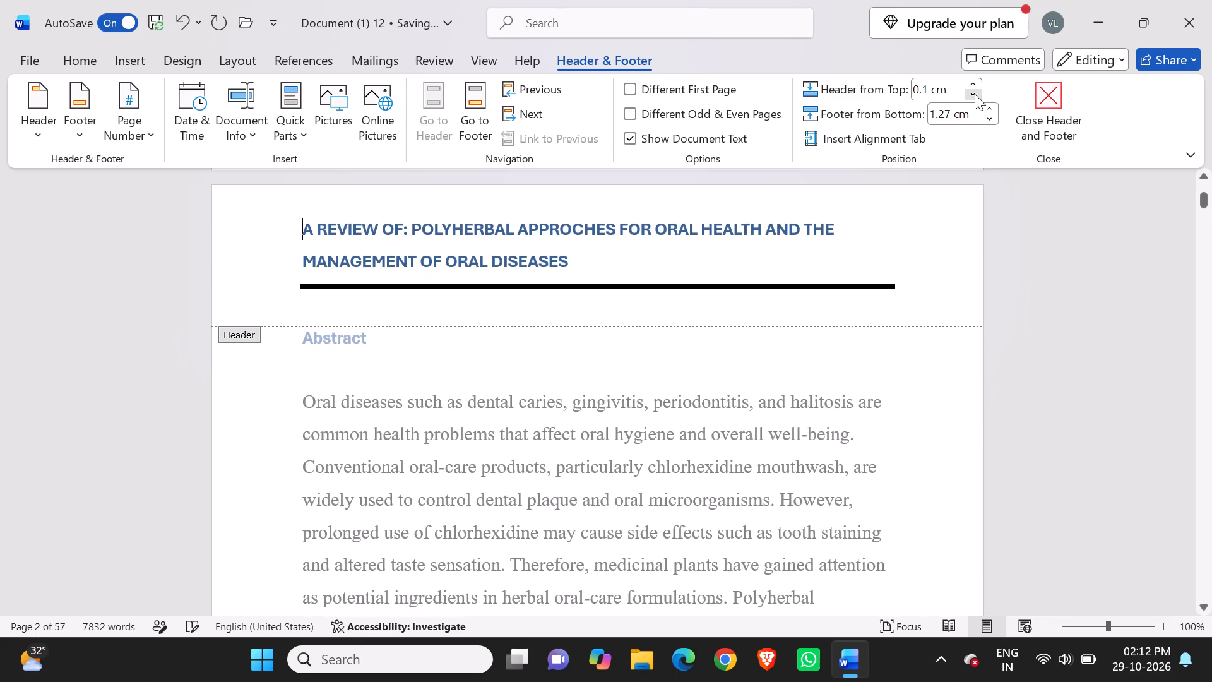
click(975, 94)
click(975, 94)
click(975, 94)
triple_click(975, 94)
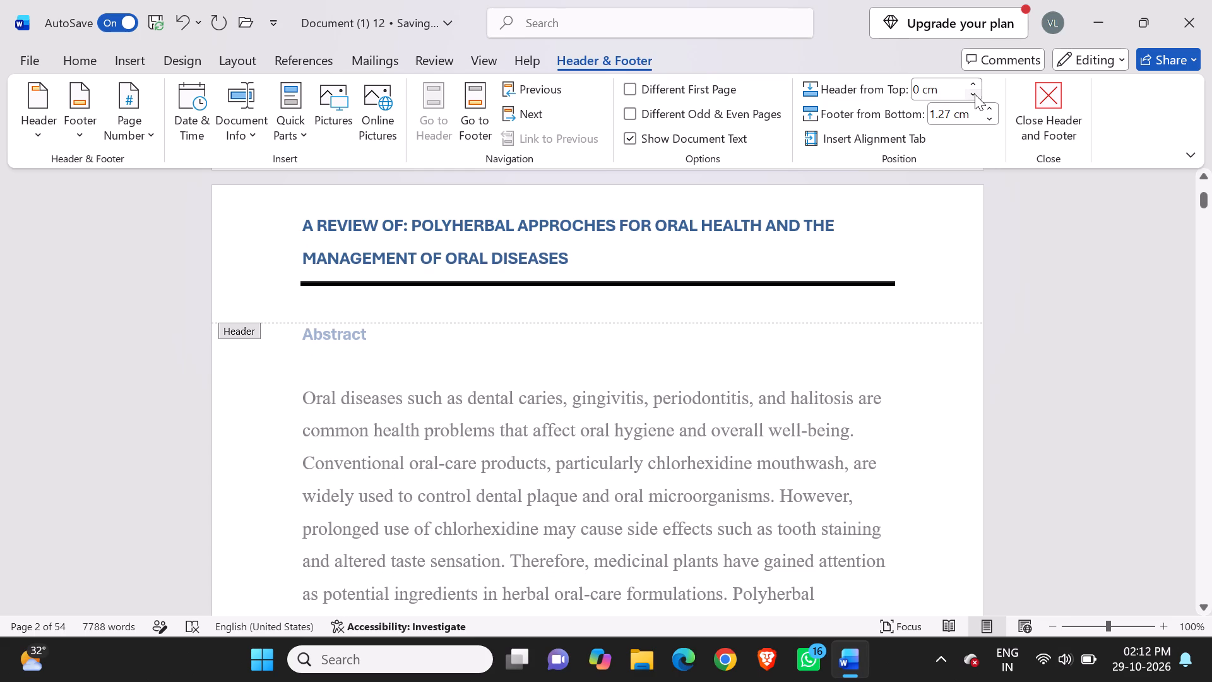
click(975, 94)
click(975, 94)
Change the font colour of the whole two-line header title to the black theme colour.
drag(300, 229, 408, 237)
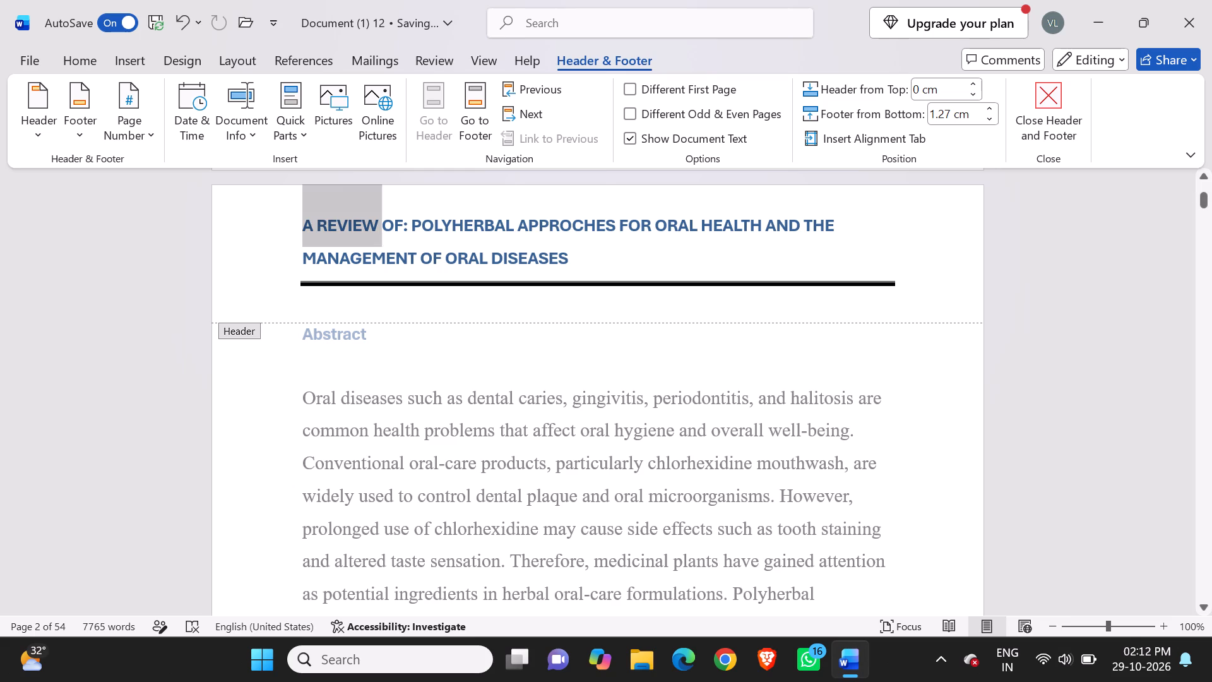
drag(408, 237, 565, 262)
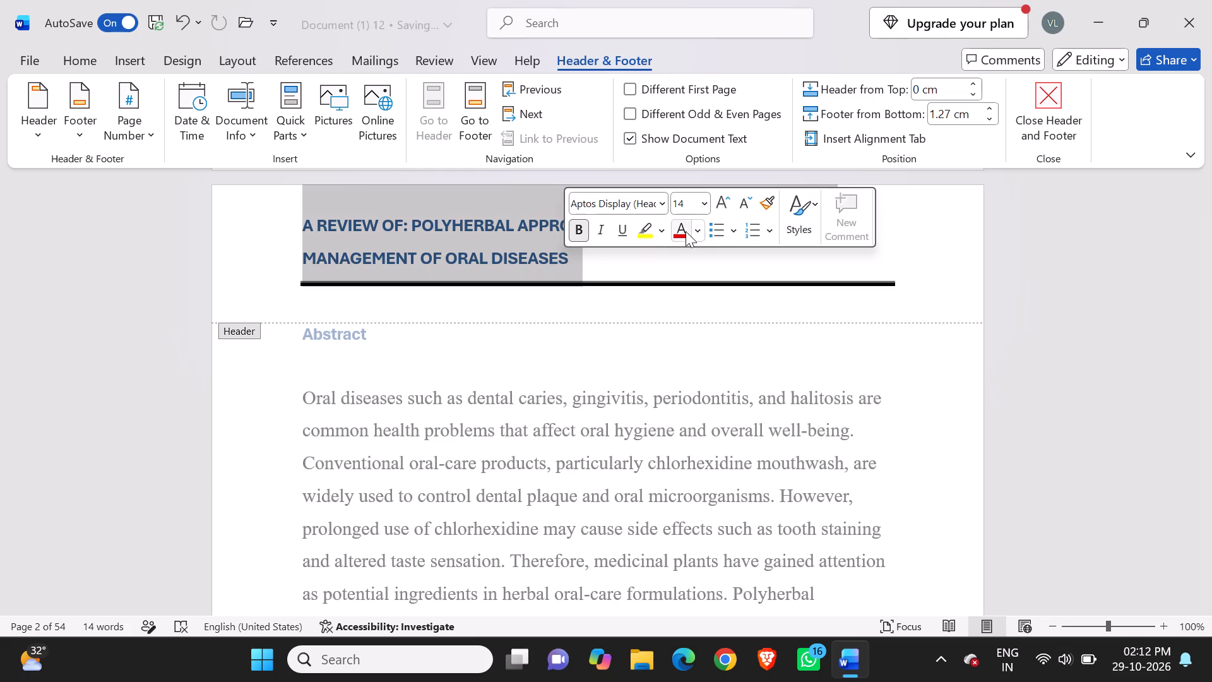
click(694, 229)
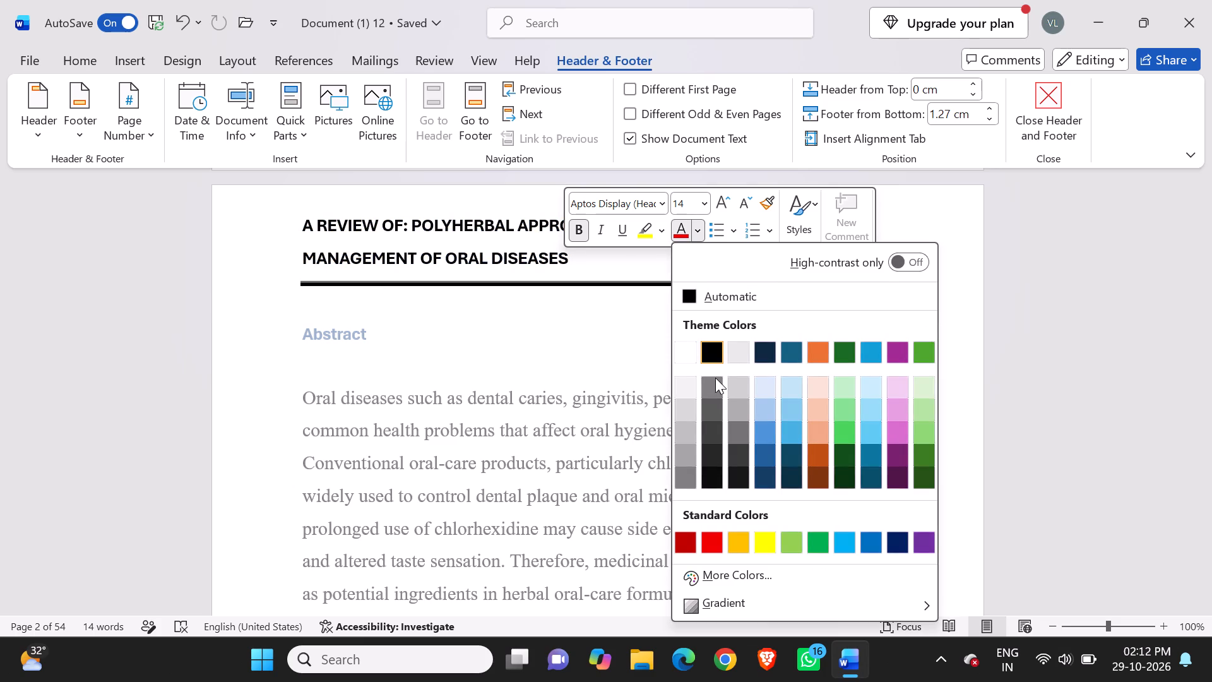
click(714, 352)
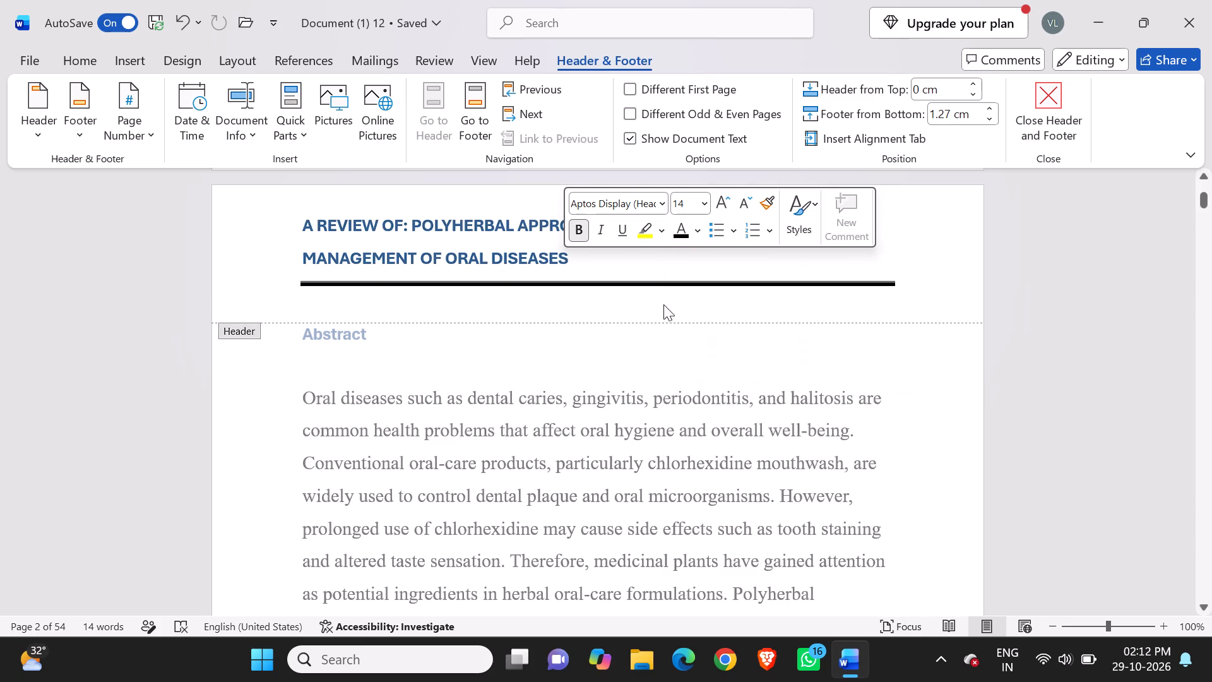
click(663, 304)
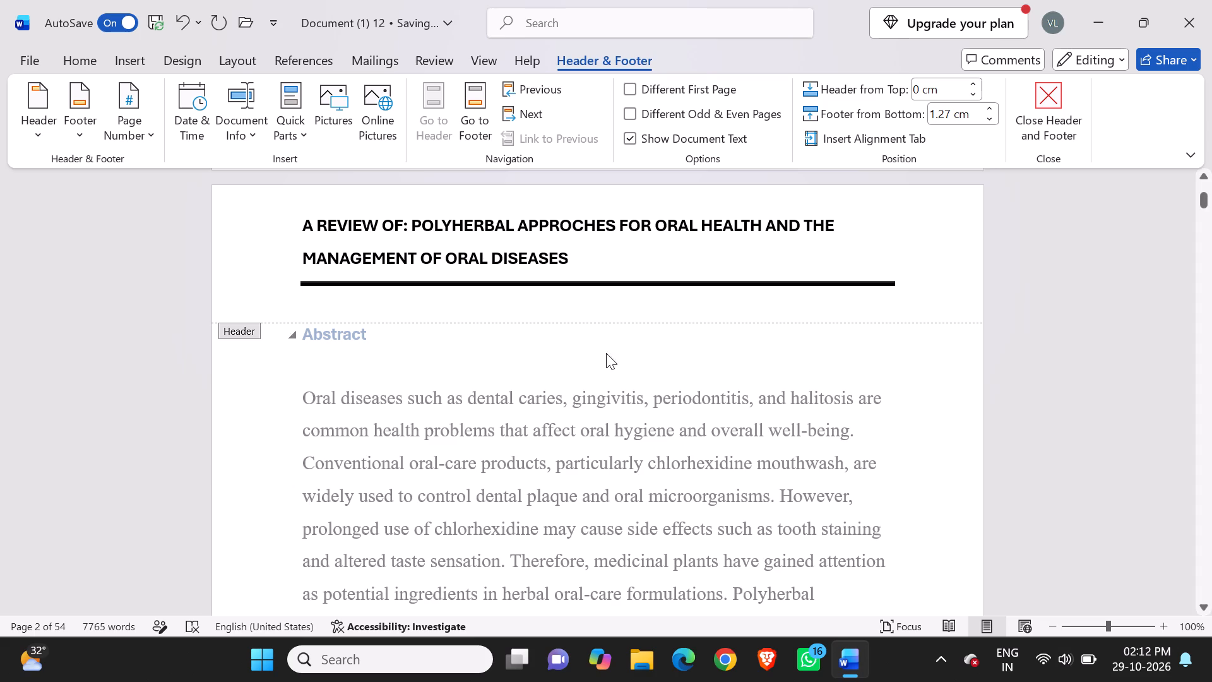
Justify the two-line review title in the header on the first page.
scroll(606, 373, up, 3)
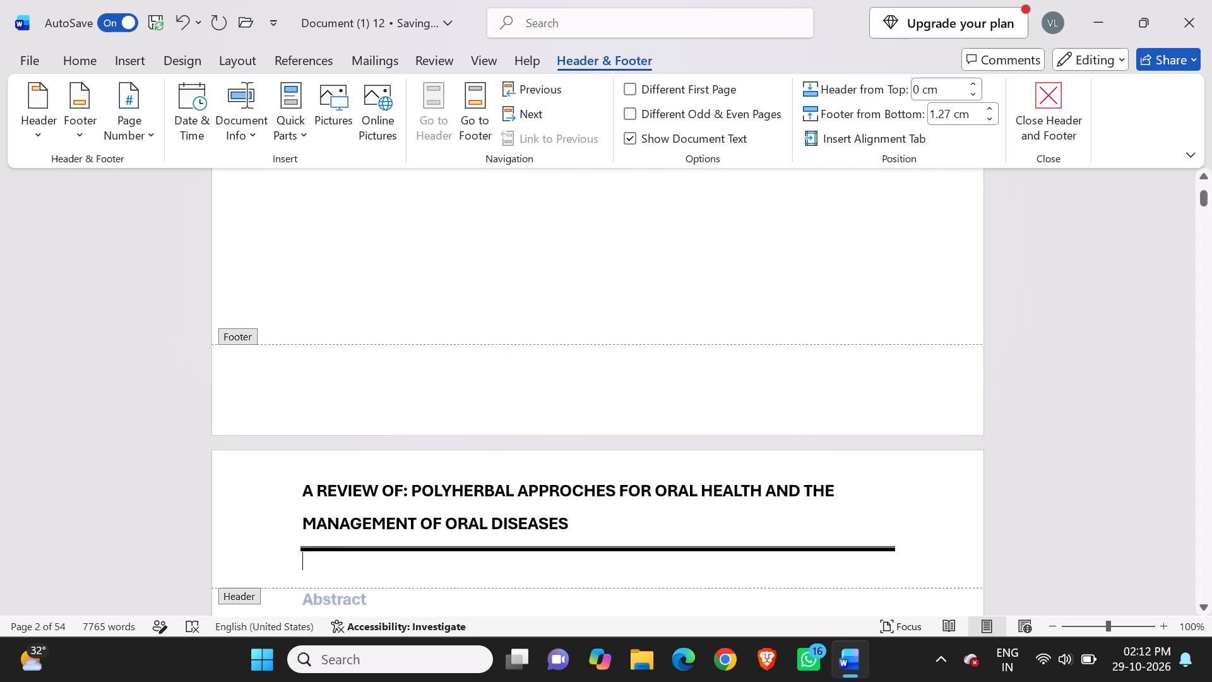
scroll(606, 373, up, 9)
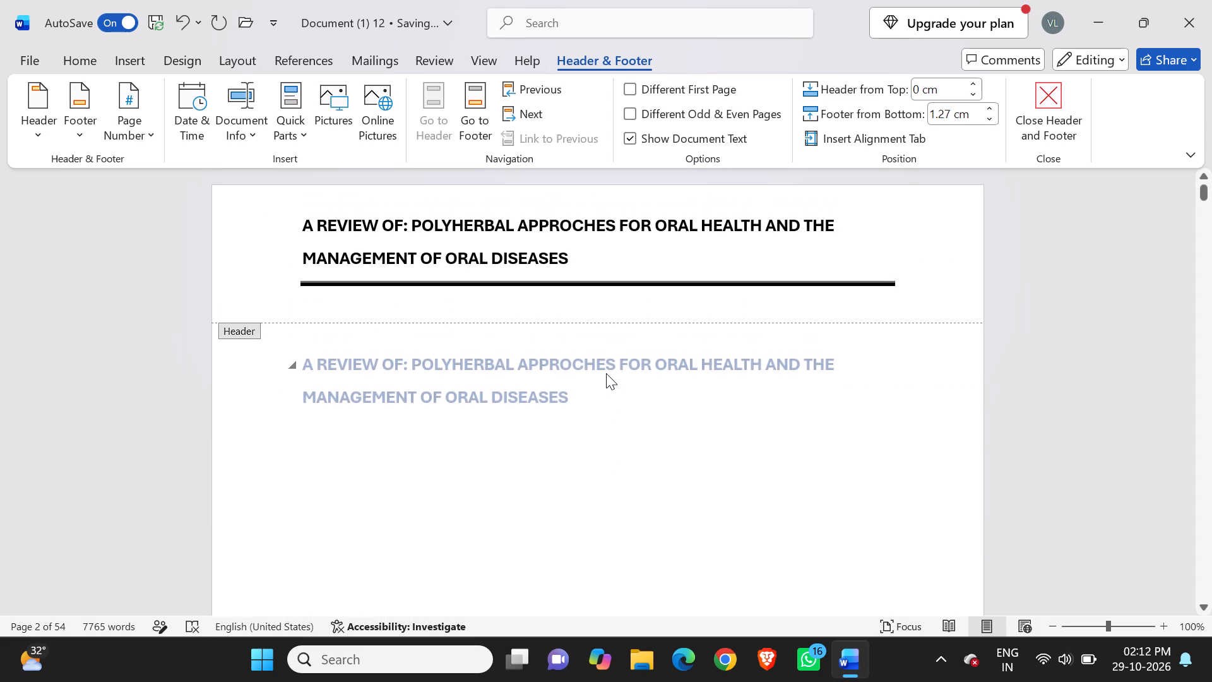
scroll(606, 373, up, 2)
drag(300, 220, 561, 254)
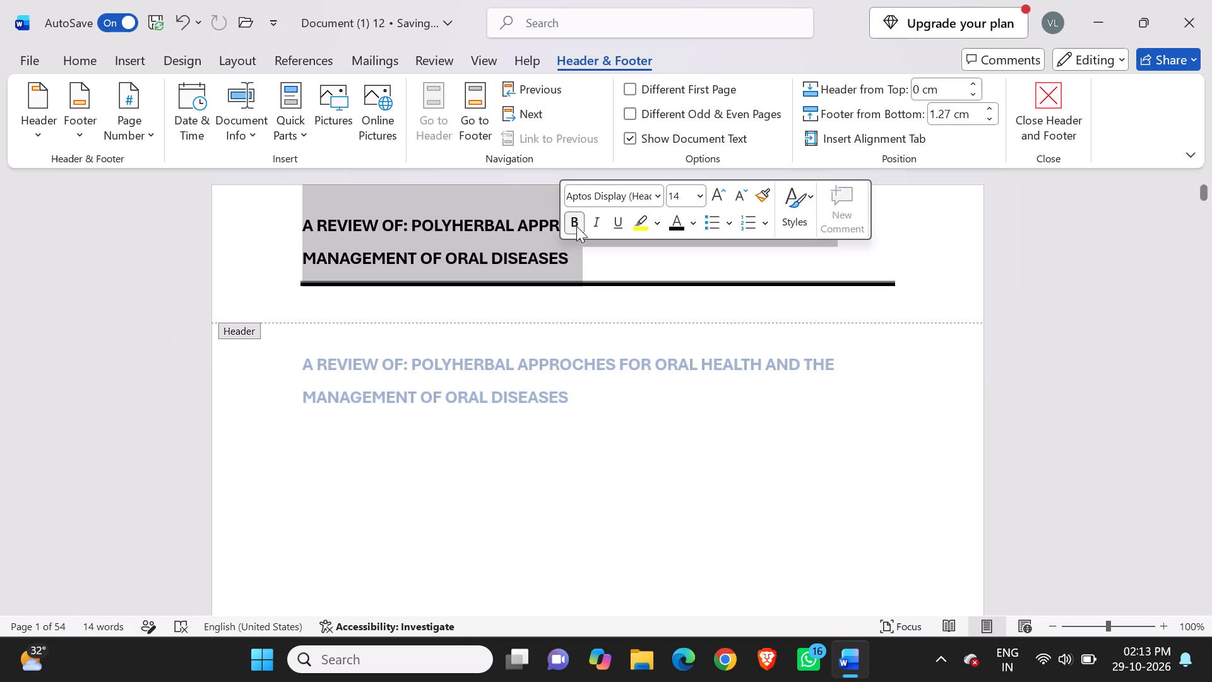
click(85, 57)
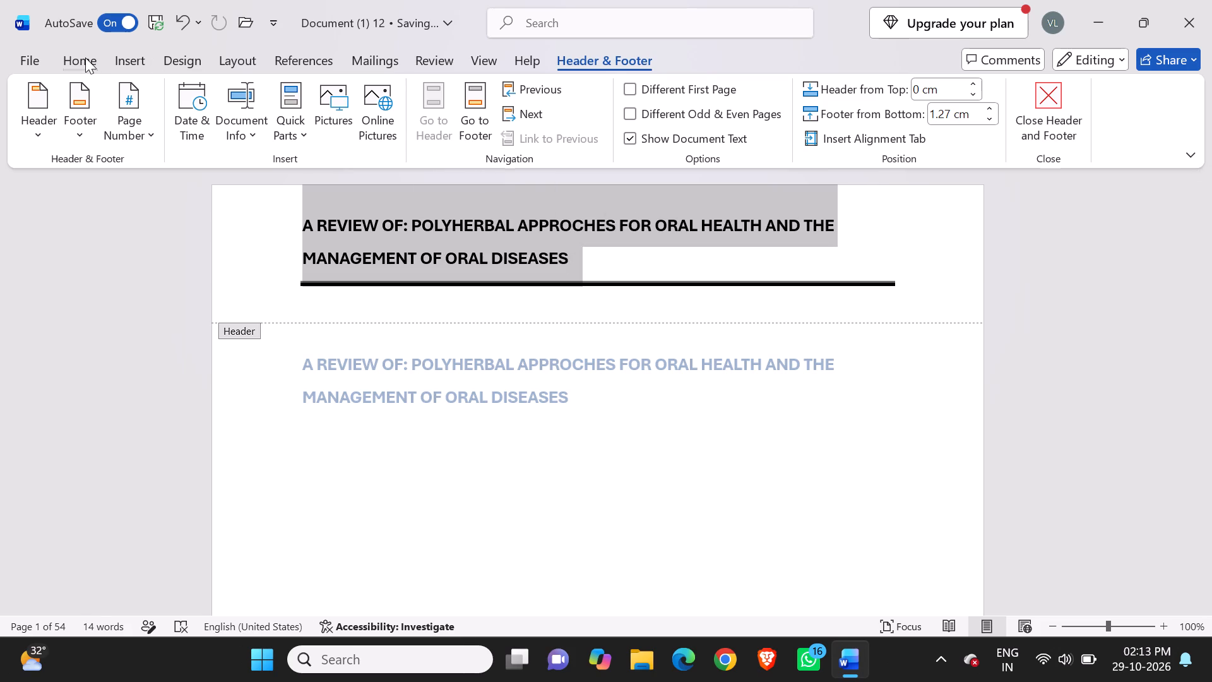
click(393, 123)
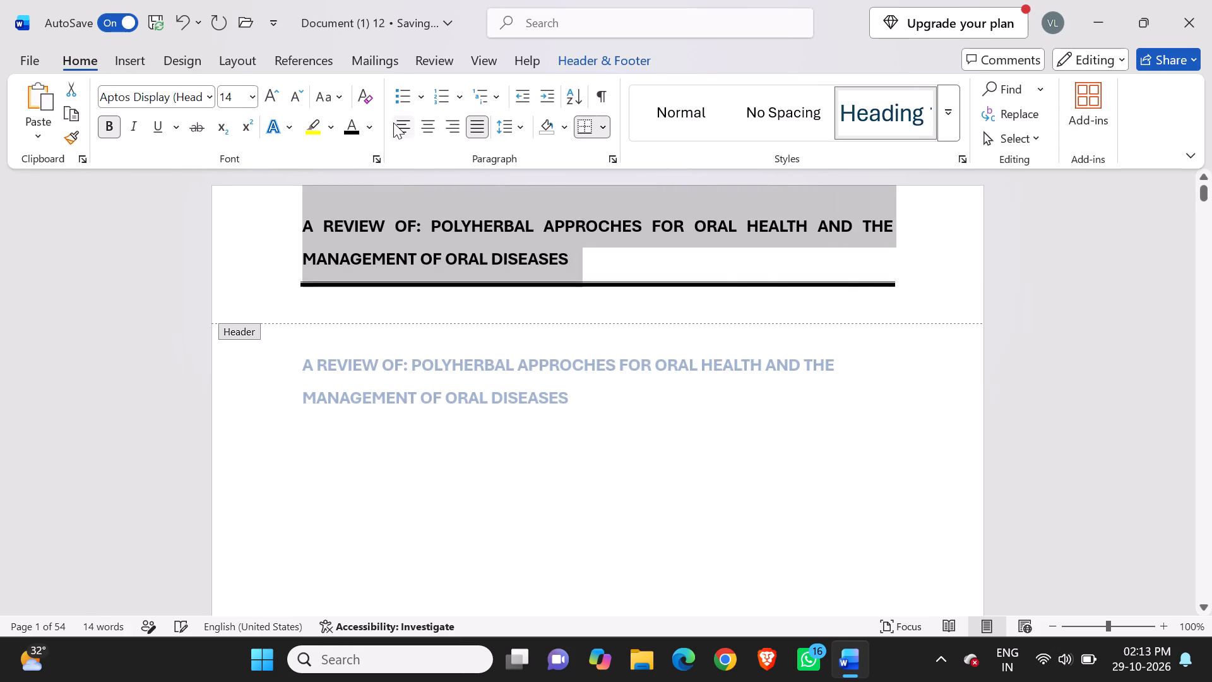
click(506, 303)
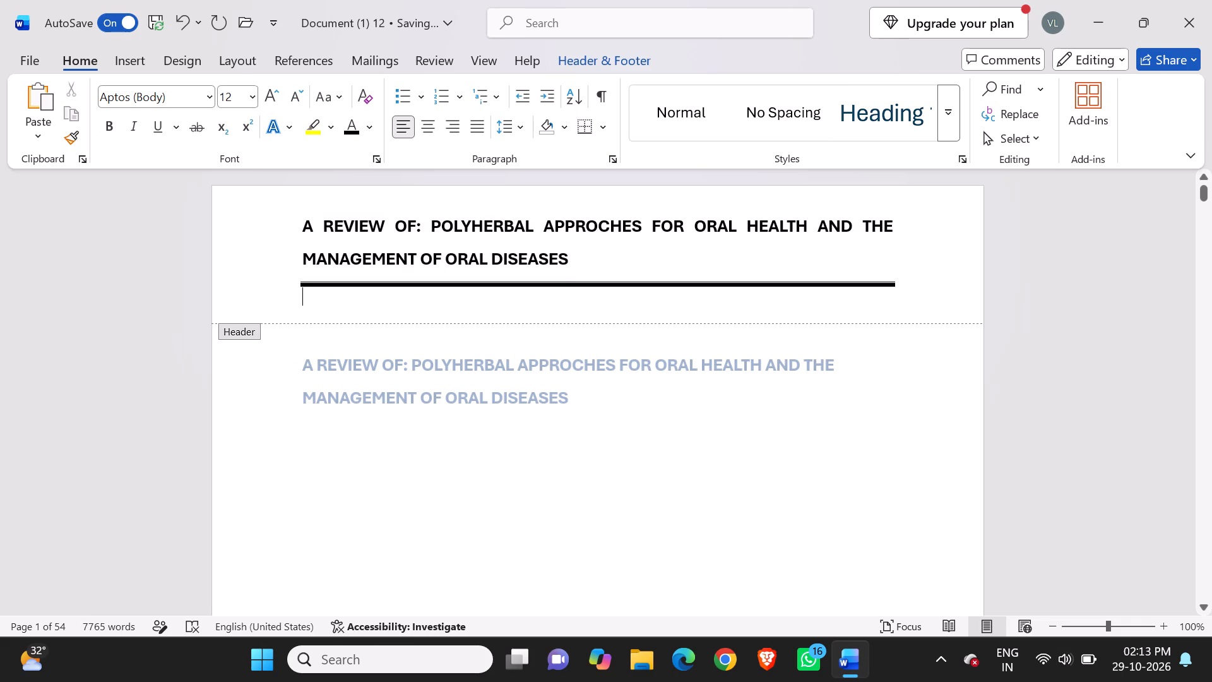
Insert page numbers at the bottom of the page using the Plain Number 3 style.
click(121, 58)
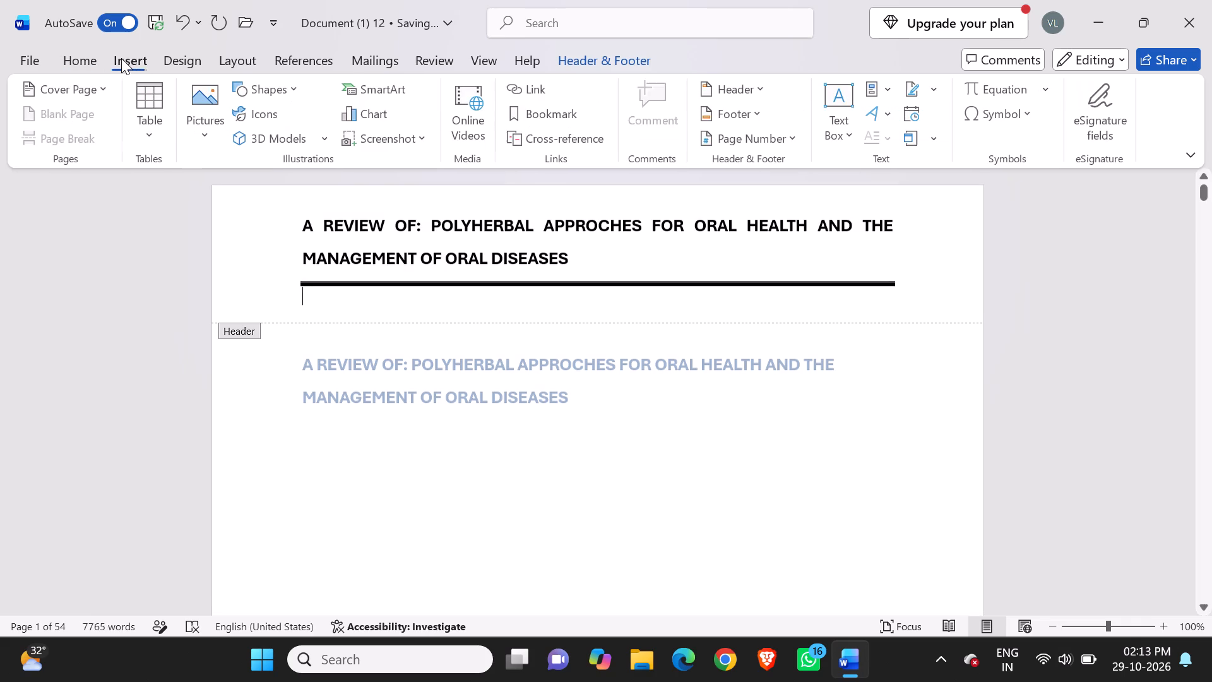
click(756, 114)
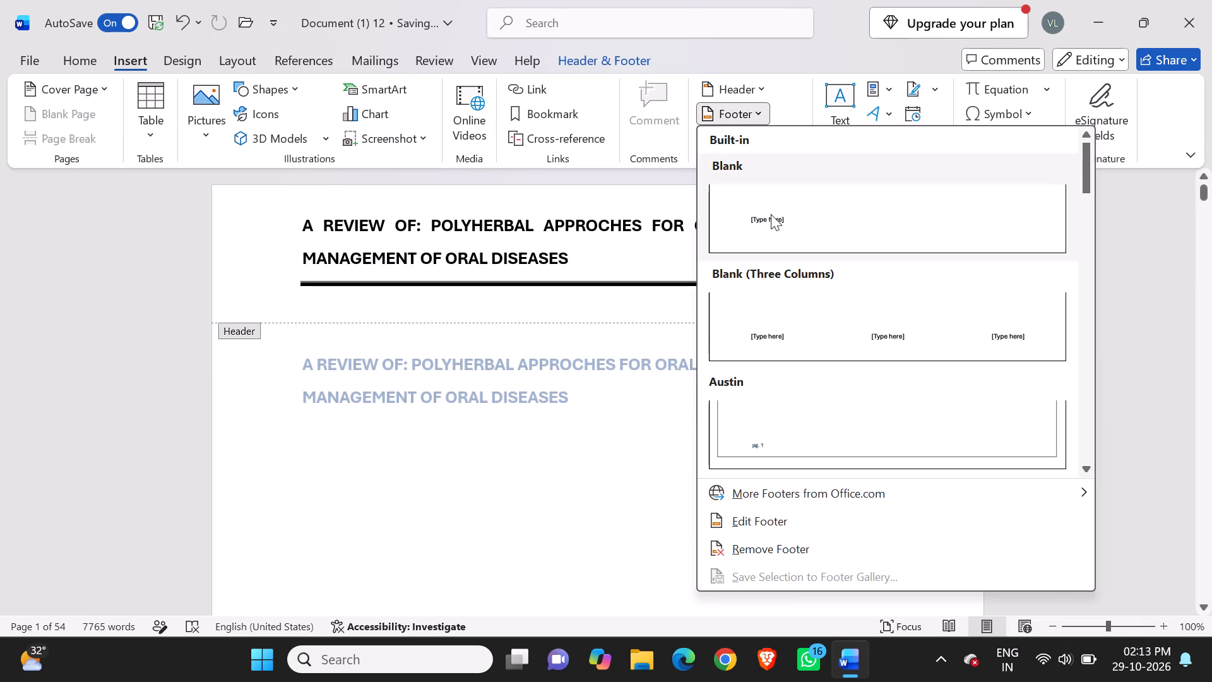
click(638, 177)
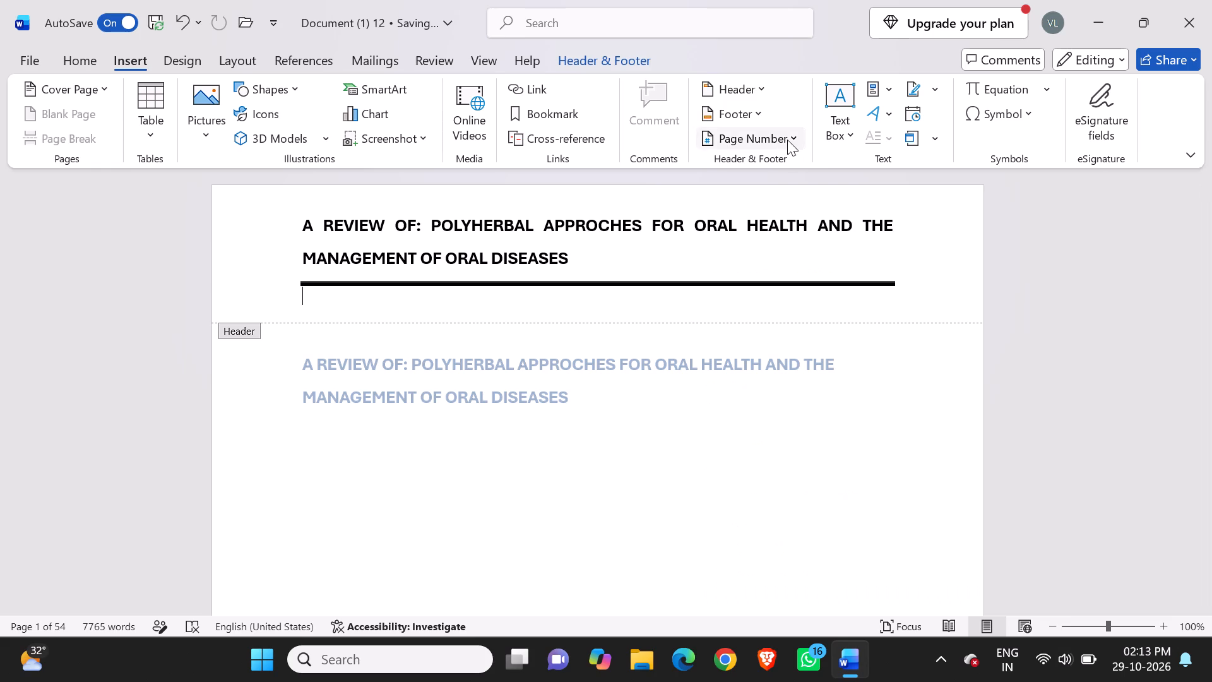
click(787, 140)
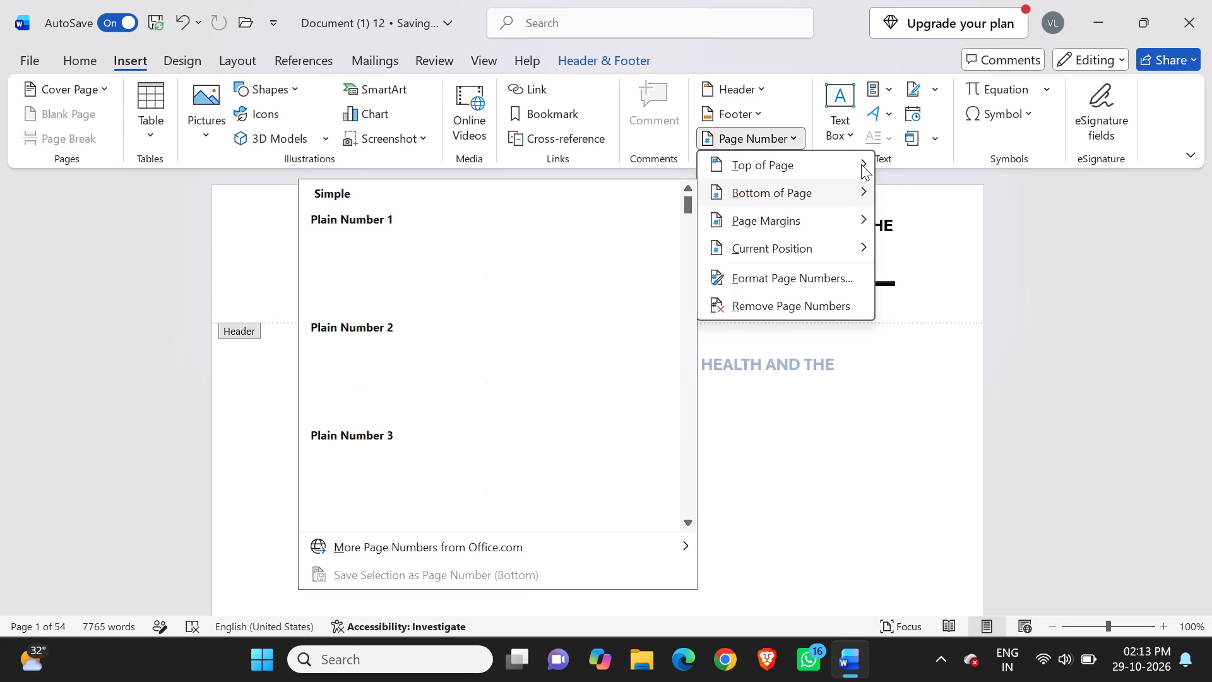
click(860, 187)
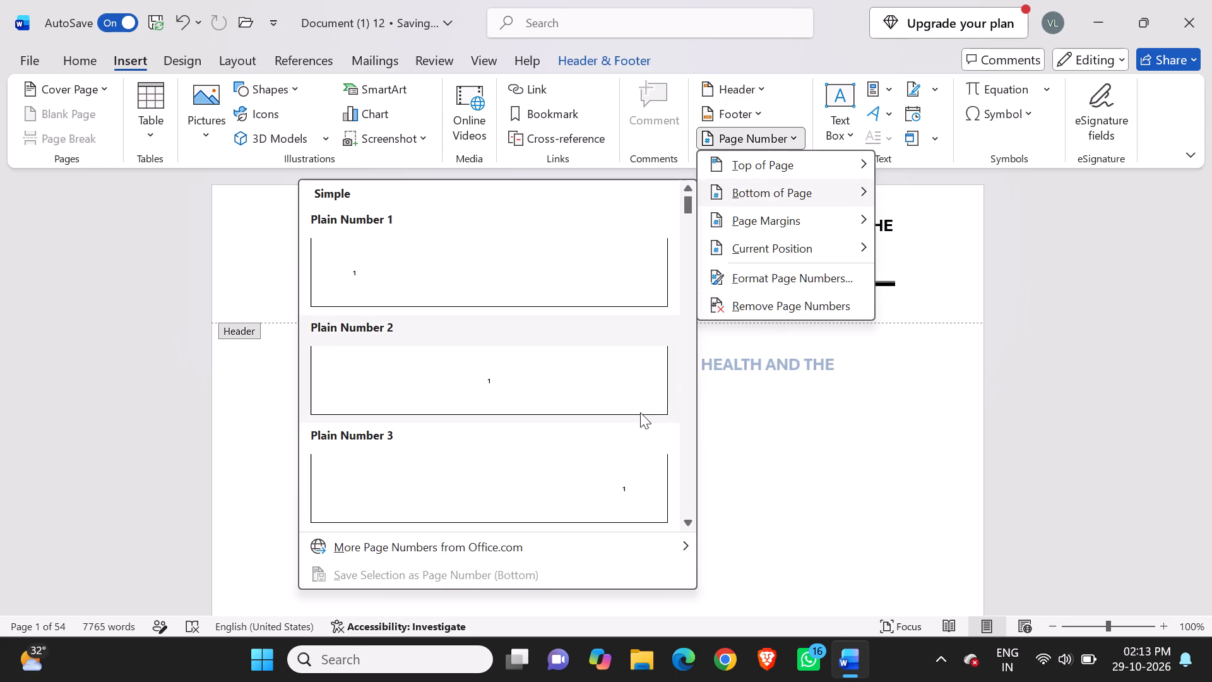
click(588, 481)
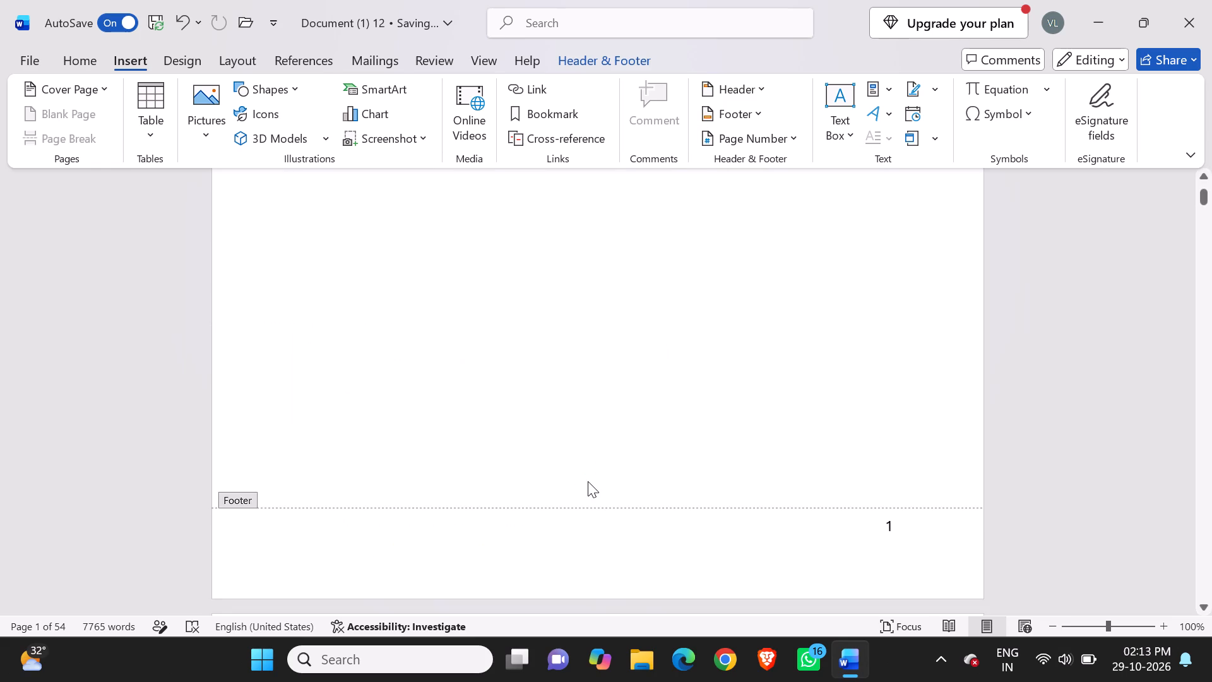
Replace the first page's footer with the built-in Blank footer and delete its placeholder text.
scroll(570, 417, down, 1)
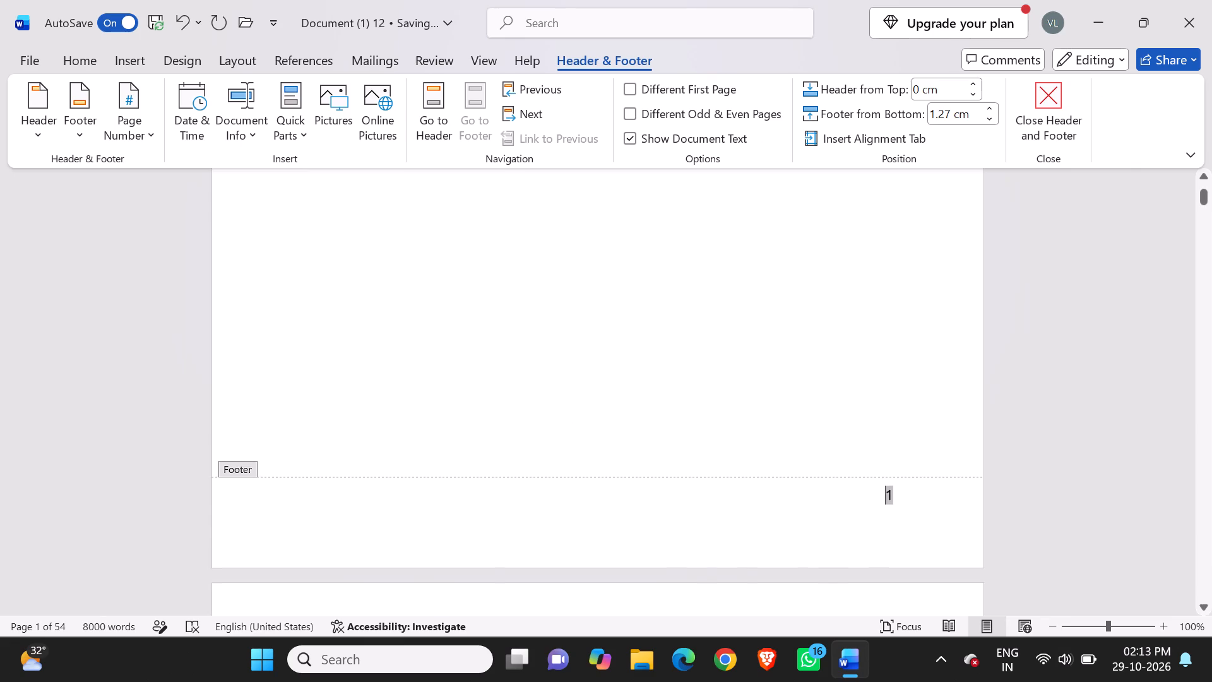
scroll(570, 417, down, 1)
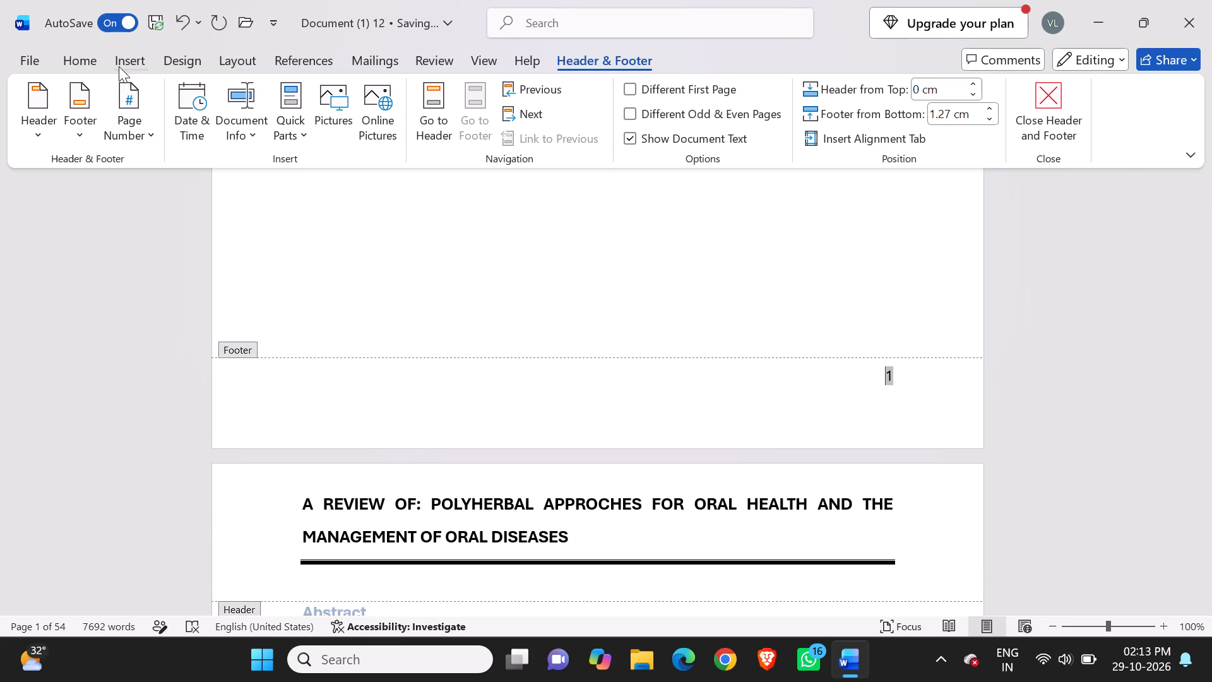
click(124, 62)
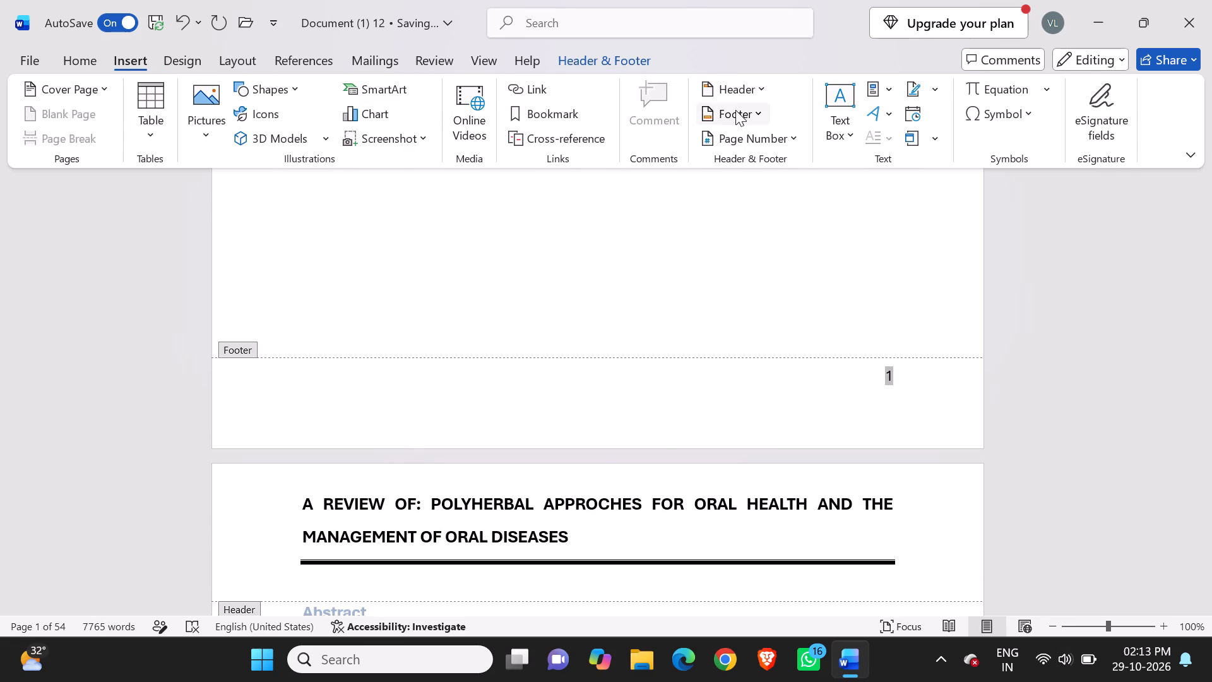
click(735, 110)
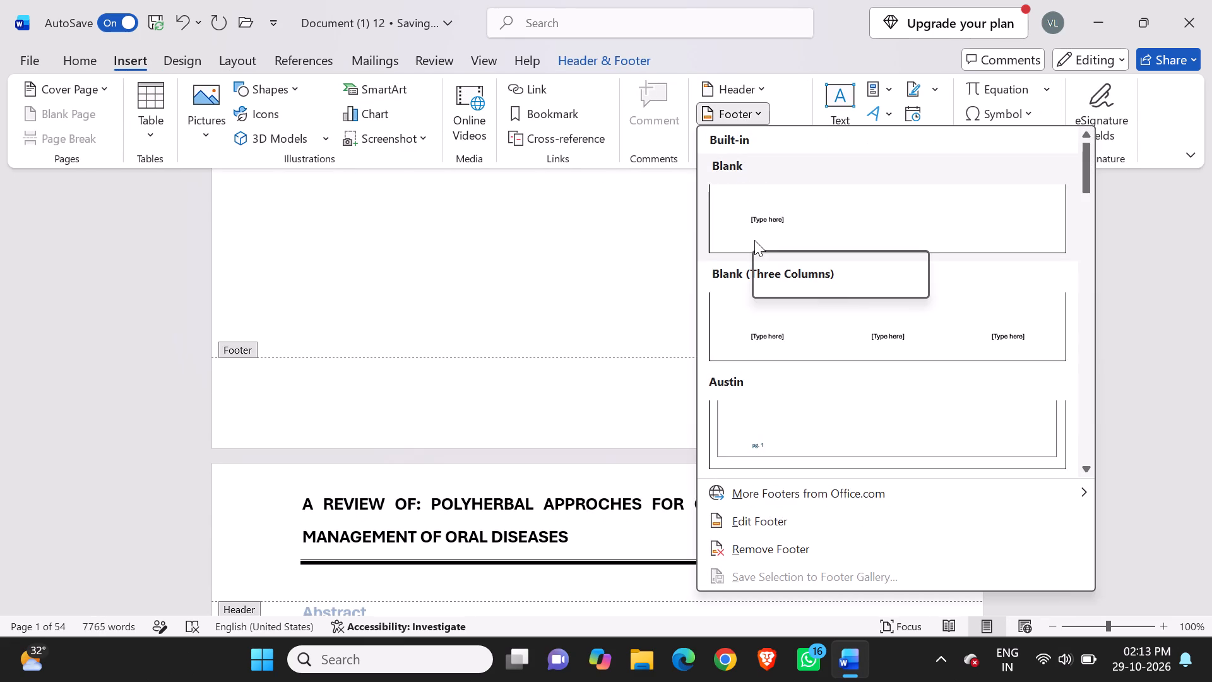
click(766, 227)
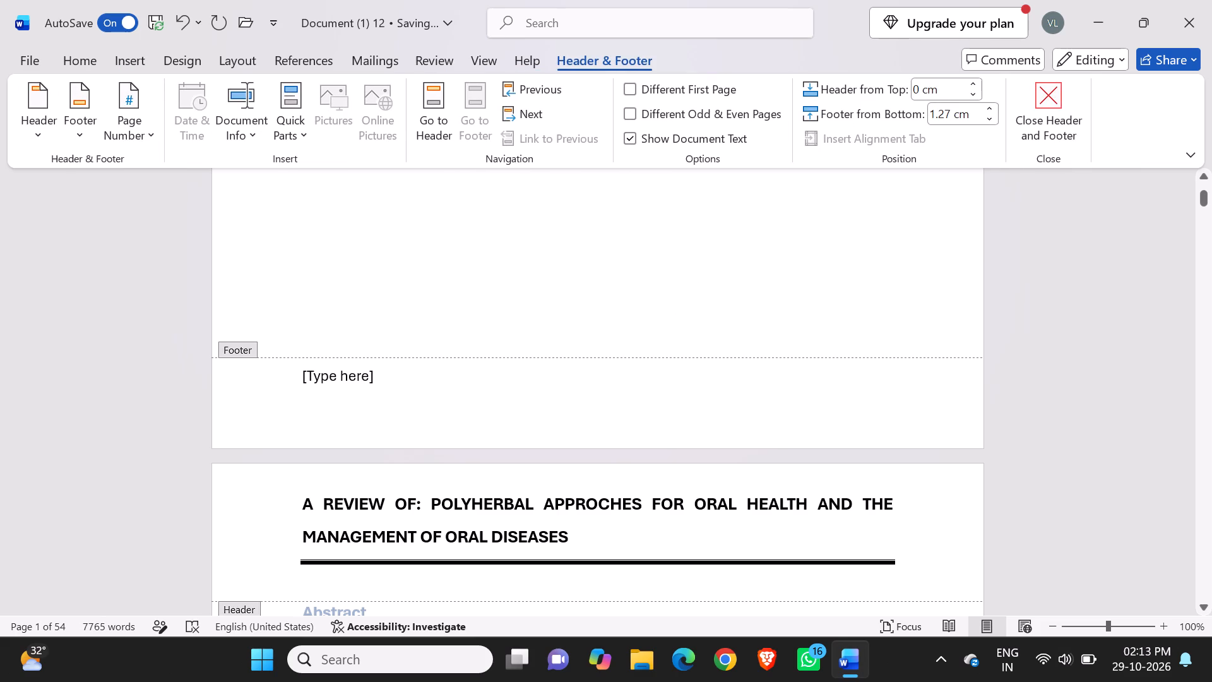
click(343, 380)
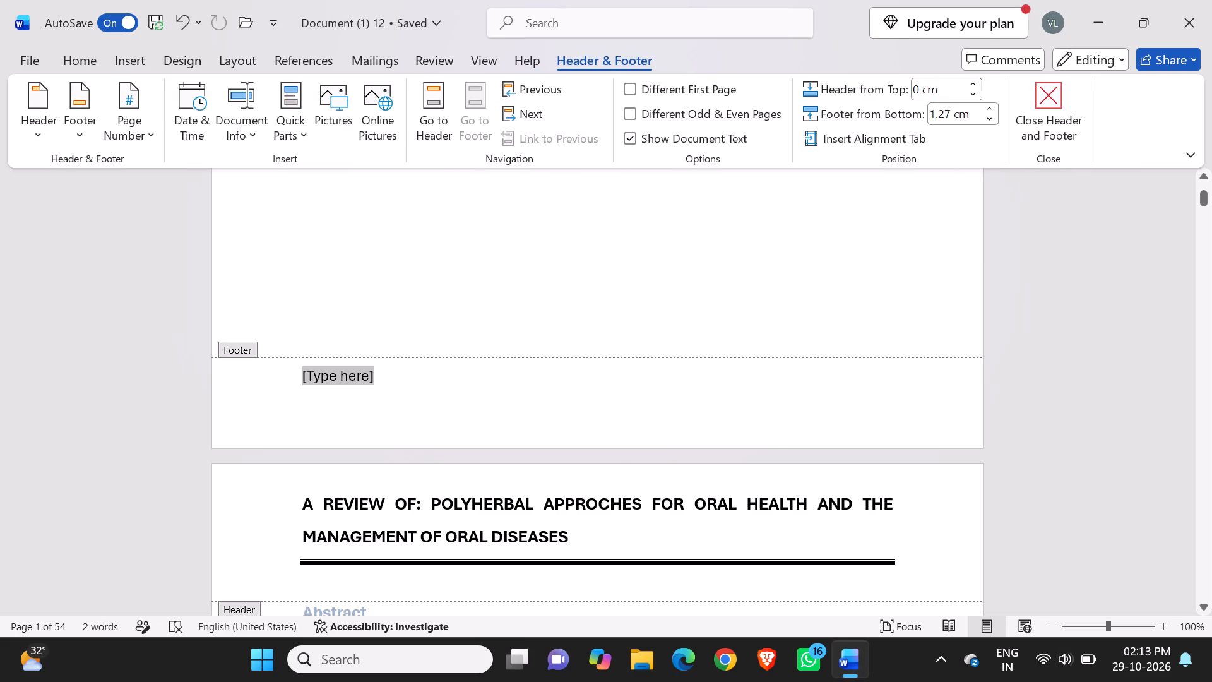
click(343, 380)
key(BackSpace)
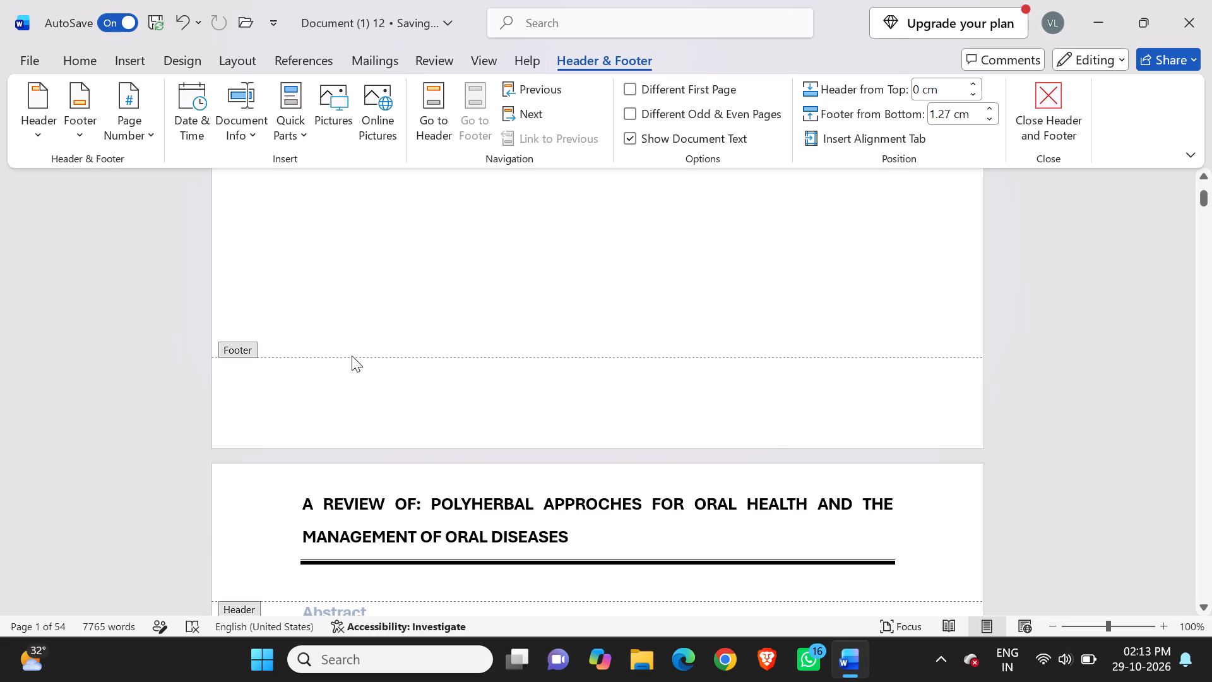
Insert page numbers at the bottom of the page using the Plain Number 3 style.
click(133, 64)
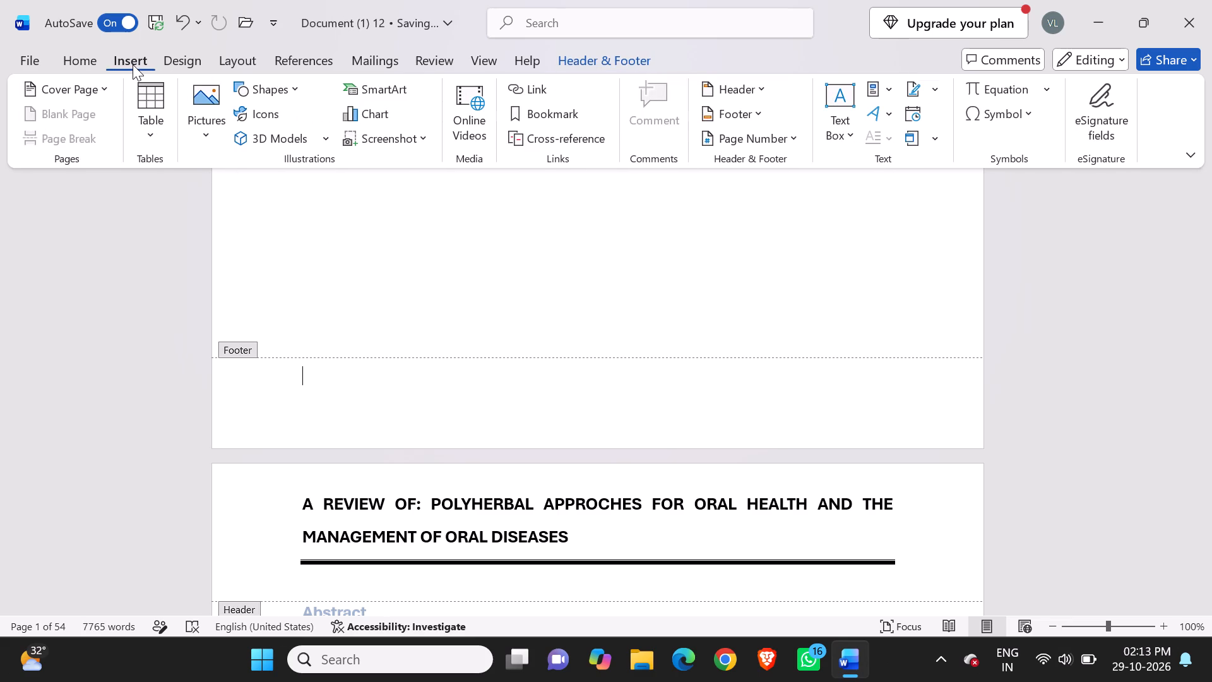
click(781, 140)
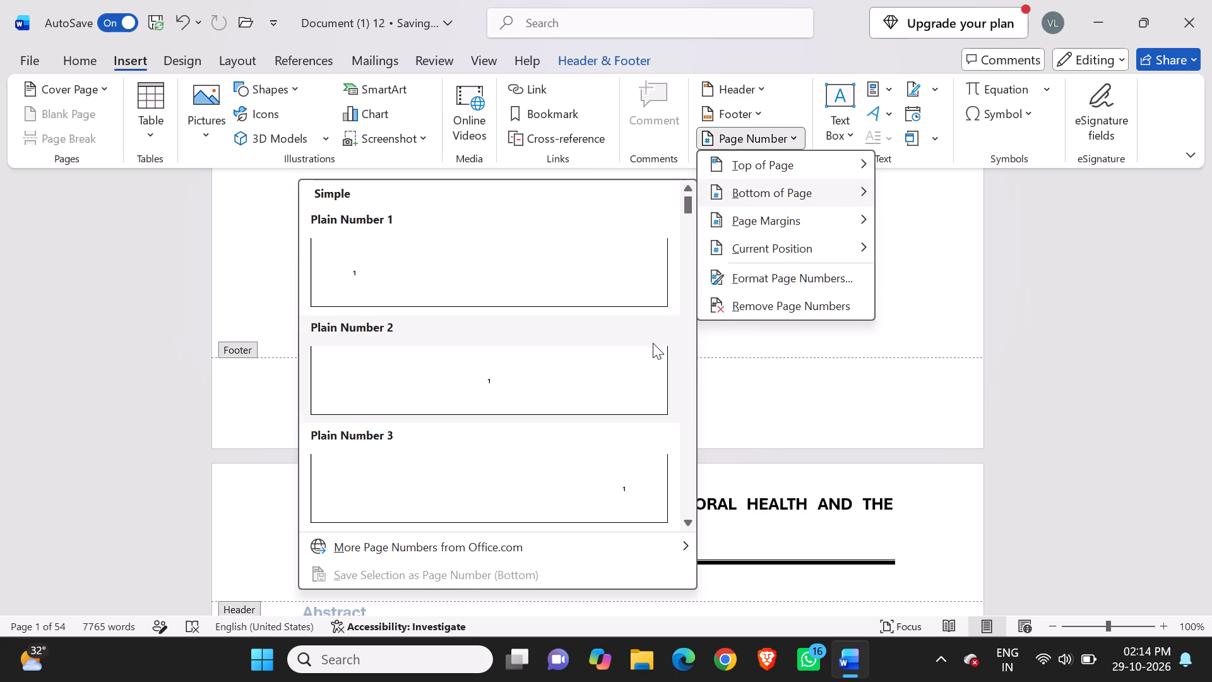
click(555, 471)
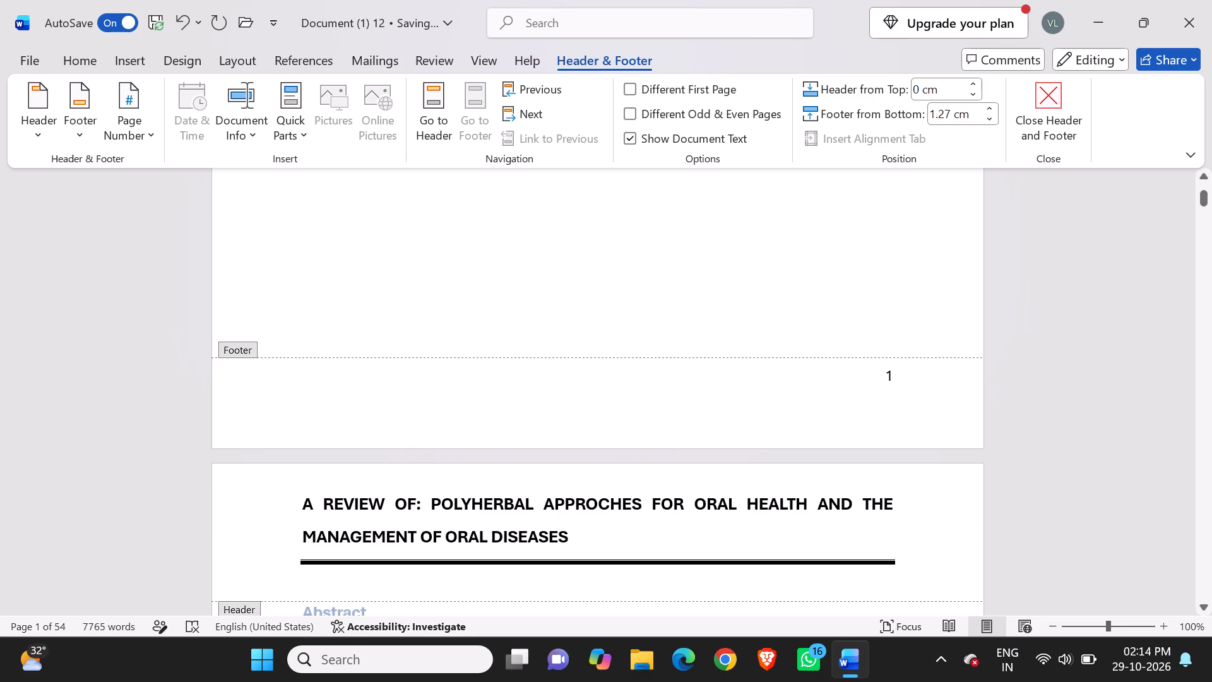
Enter "PRATIBHATAI PAWAR COLLEGE OF PHARMACY WADALA MAHADEV SHRIRAMPUR" in the footer before the page number.
key(p)
text(RATIBHATA)
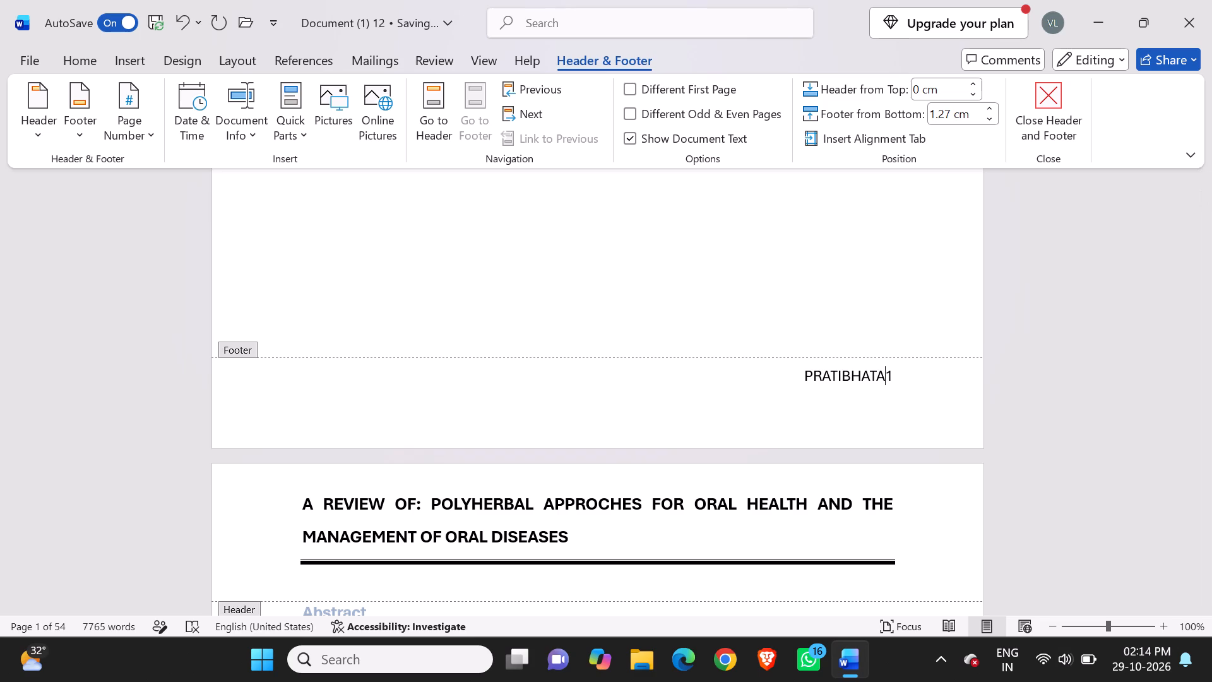
text(I PAWR)
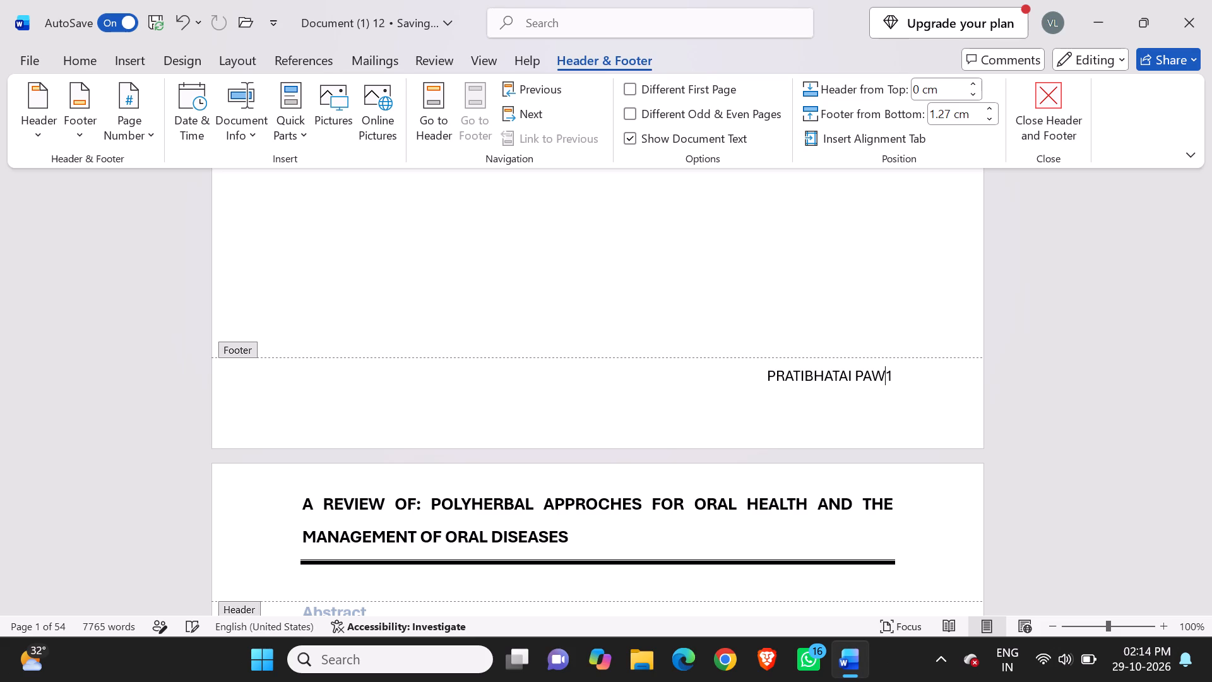
key(BackSpace)
text(AR COLLEGEA)
key(BackSpace)
key(space)
text(P)
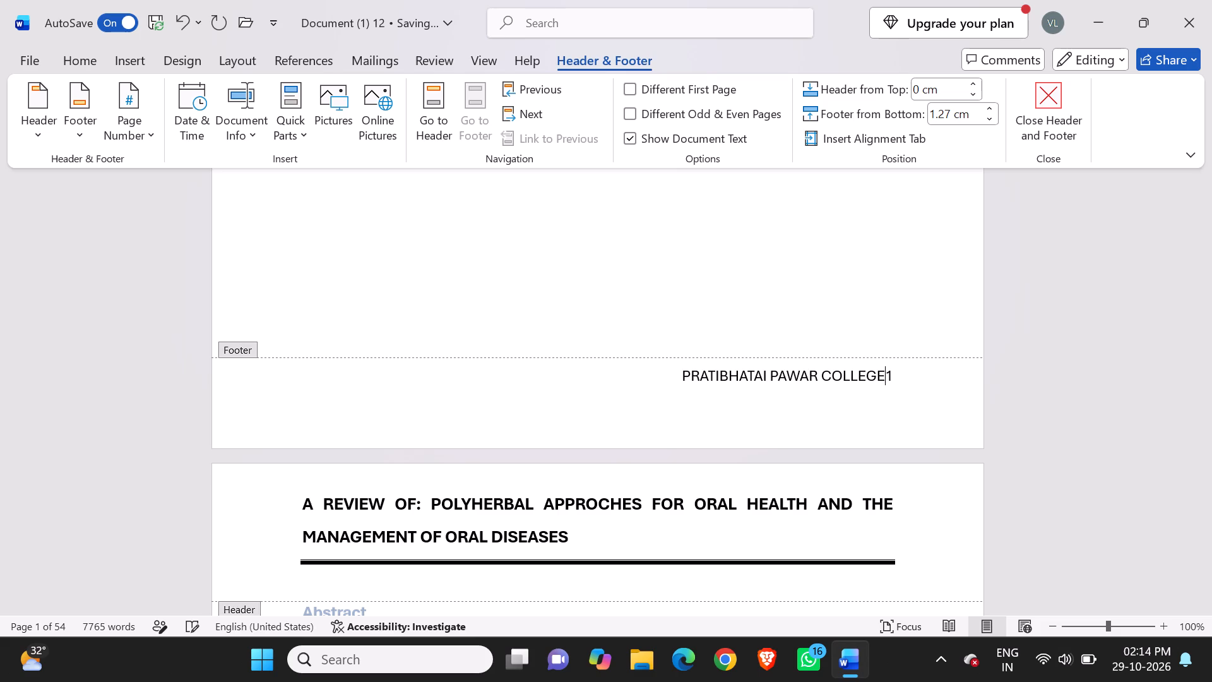
key(BackSpace)
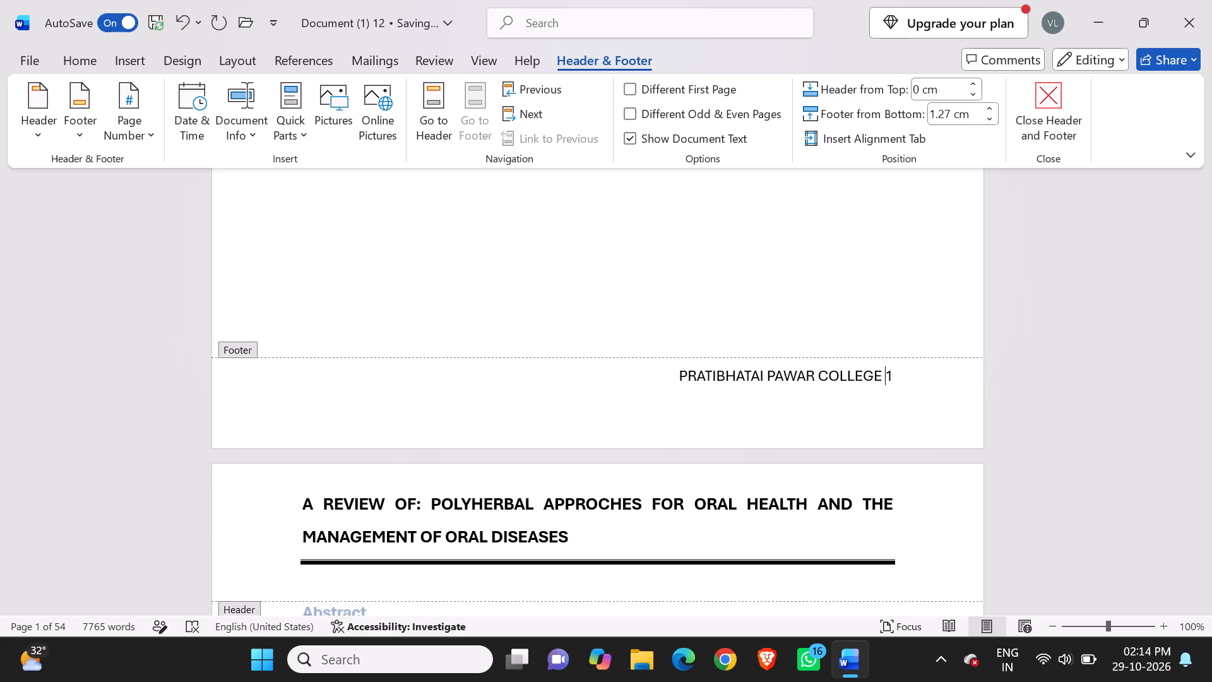
text(OF PHARMACY WADALA MAHADEV SHRIRAMPUR)
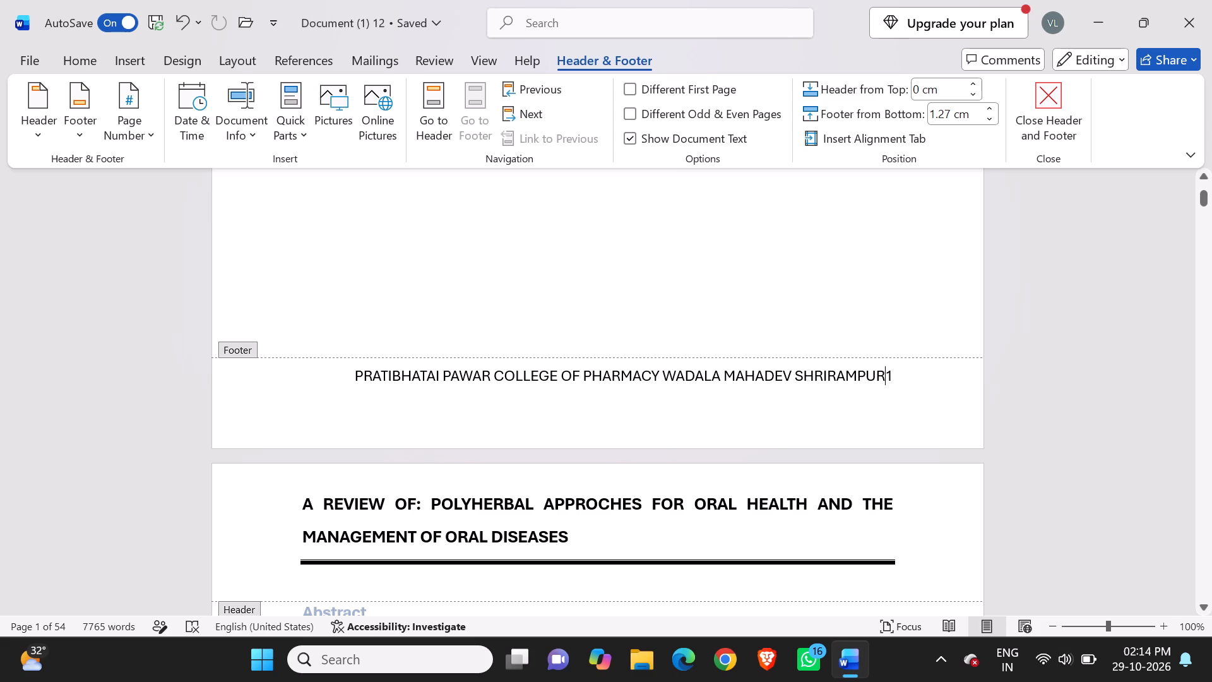
Add a comma after PHARMACY and another after MAHADEV in the footer's college name line.
click(657, 378)
key(comma)
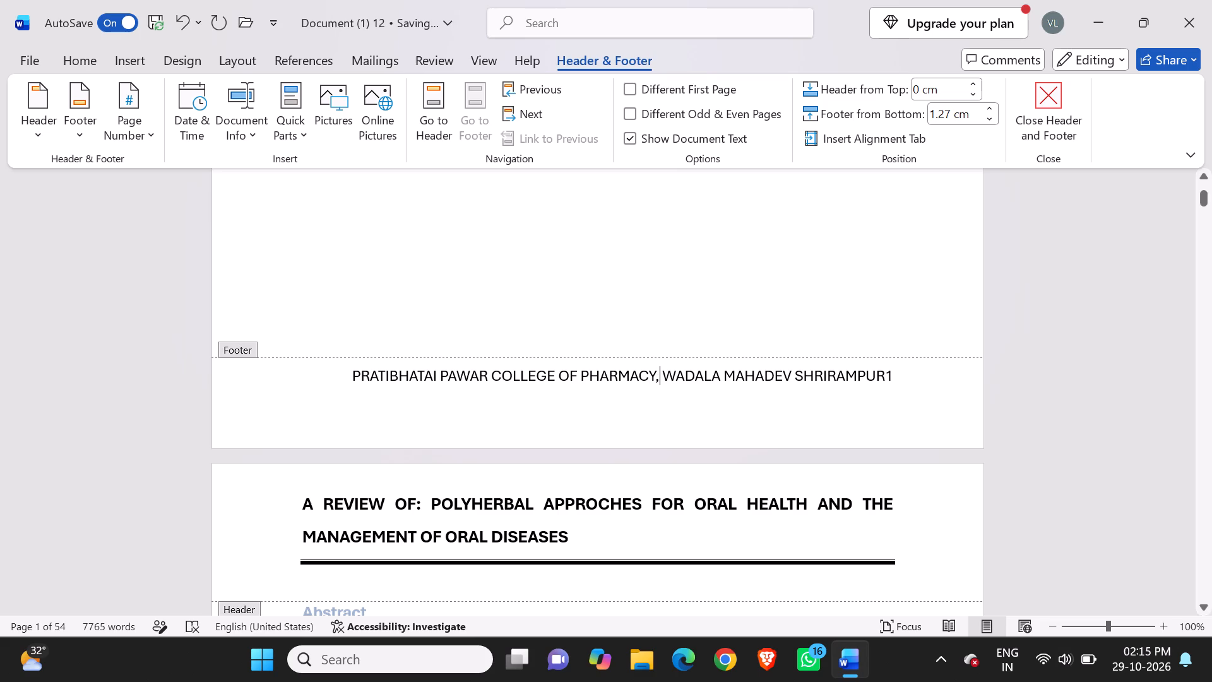
click(791, 377)
key(comma)
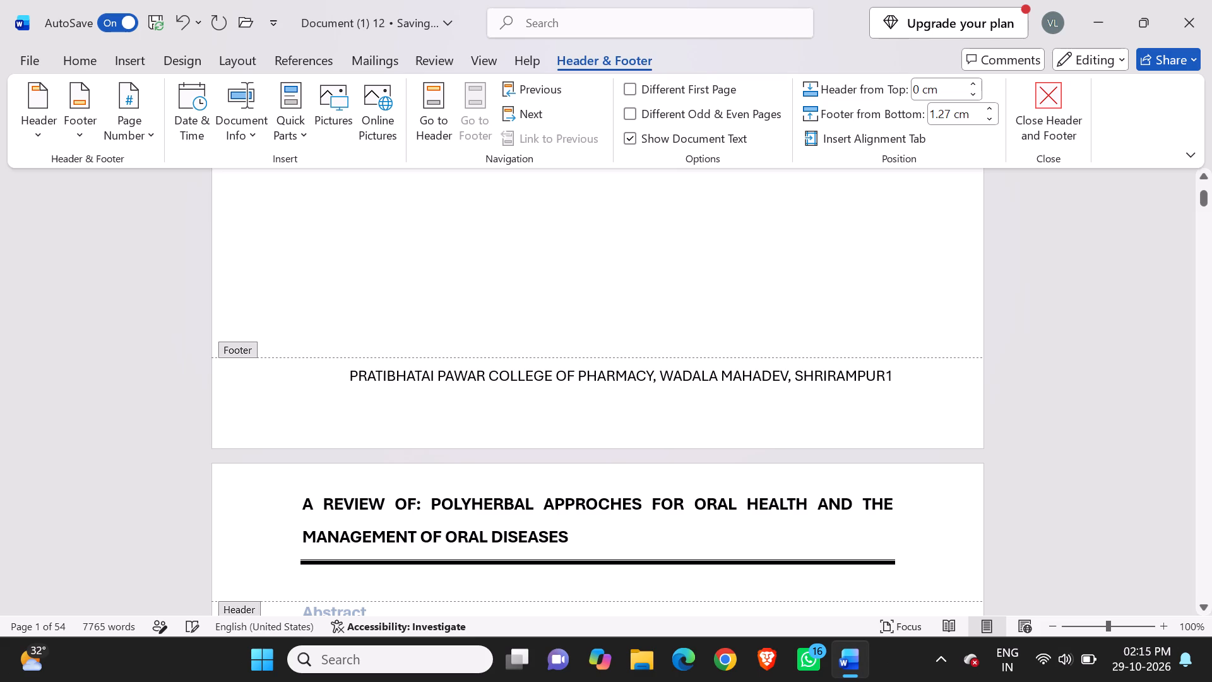
Insert six spaces between SHRIRAMPUR and the page number in the footer.
click(885, 377)
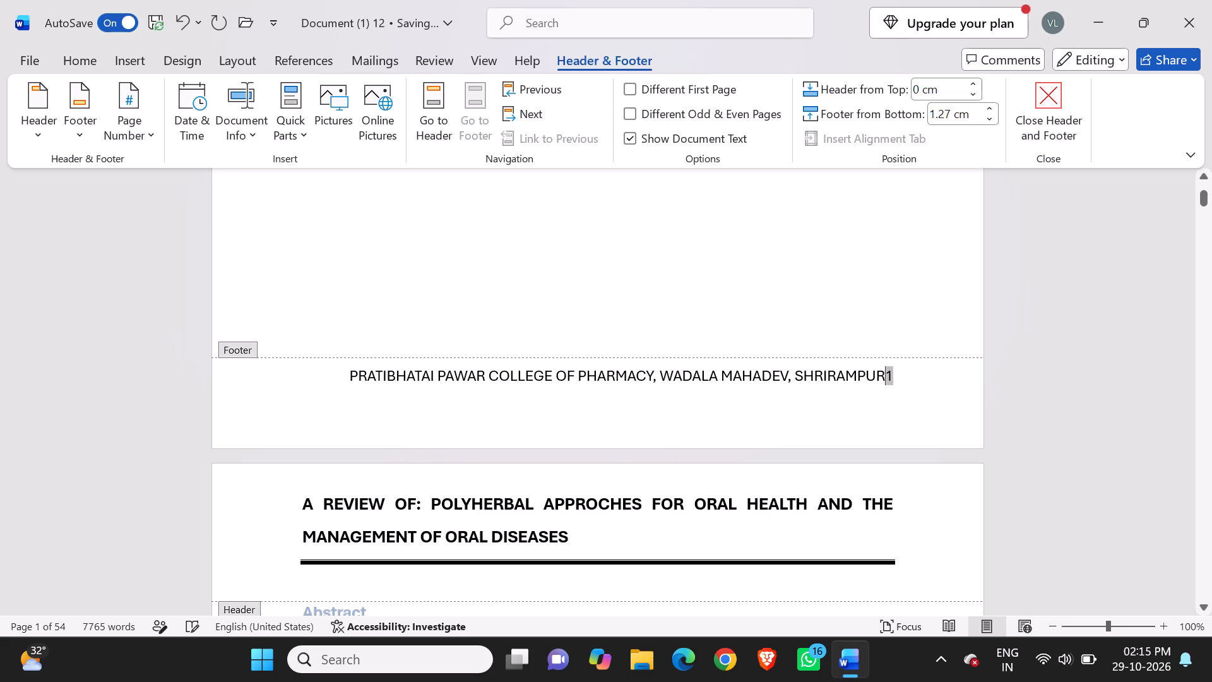
key(space)
key(space)
key(space)
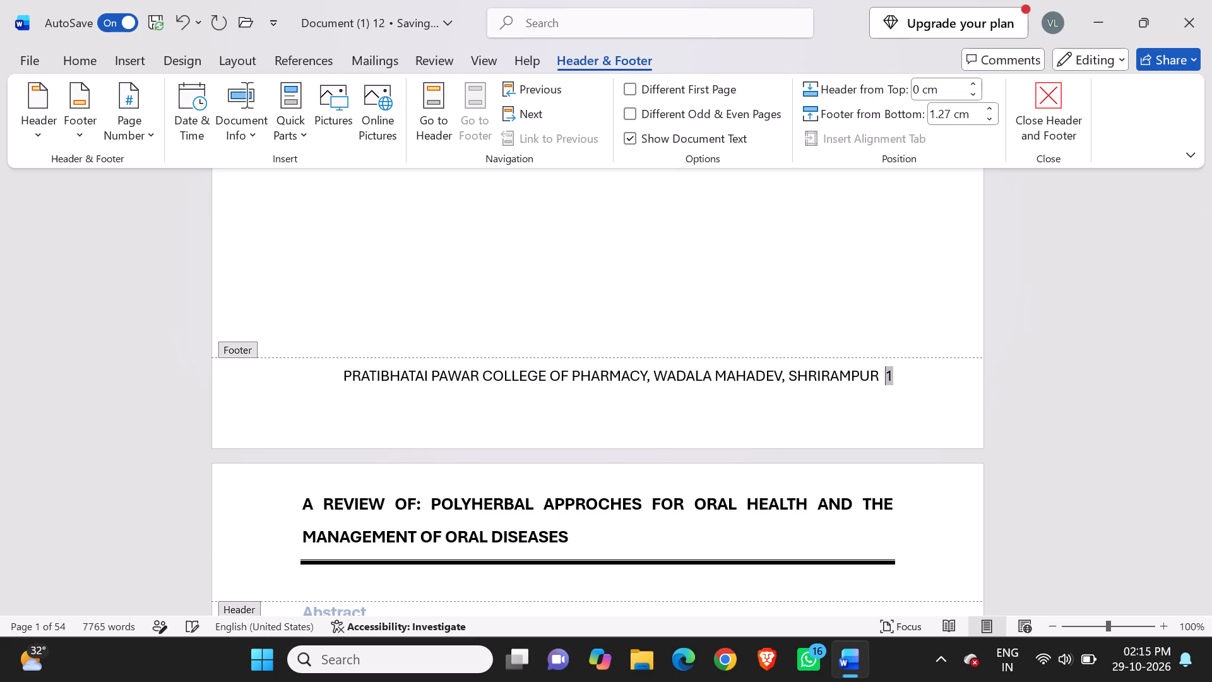
key(space)
key(space)
key(space)
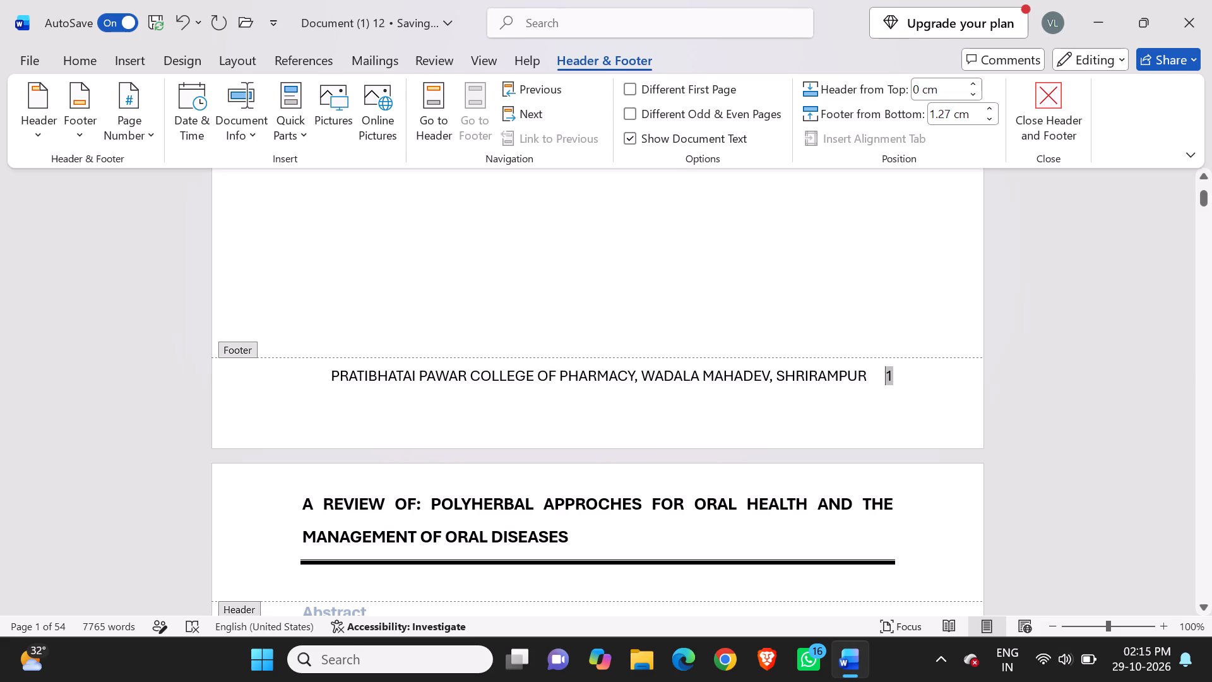
Select the whole footer line, including the page number, and right-align it.
drag(326, 379, 868, 355)
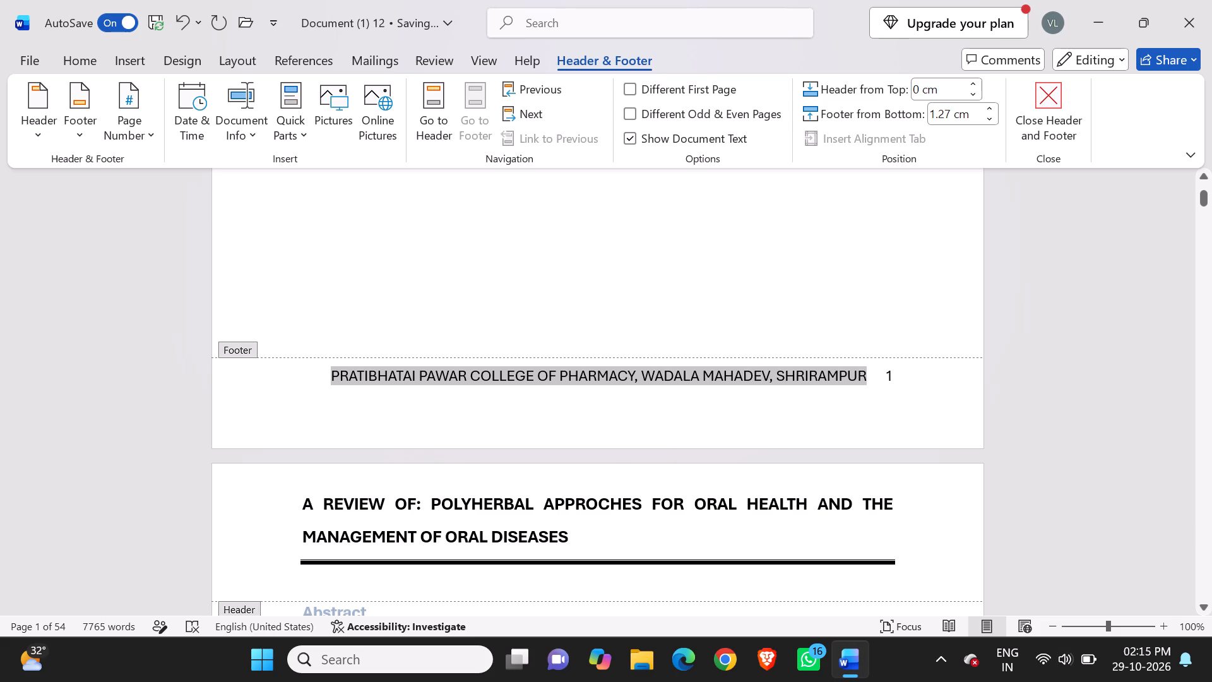
drag(868, 355, 877, 367)
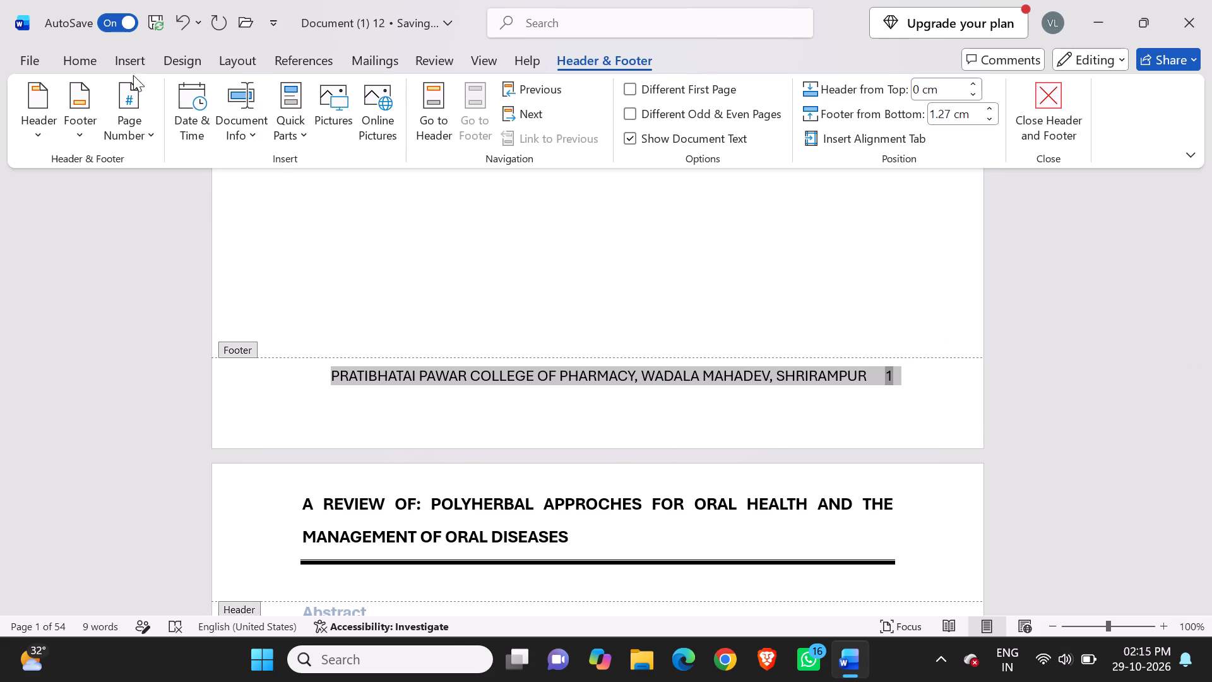
click(85, 62)
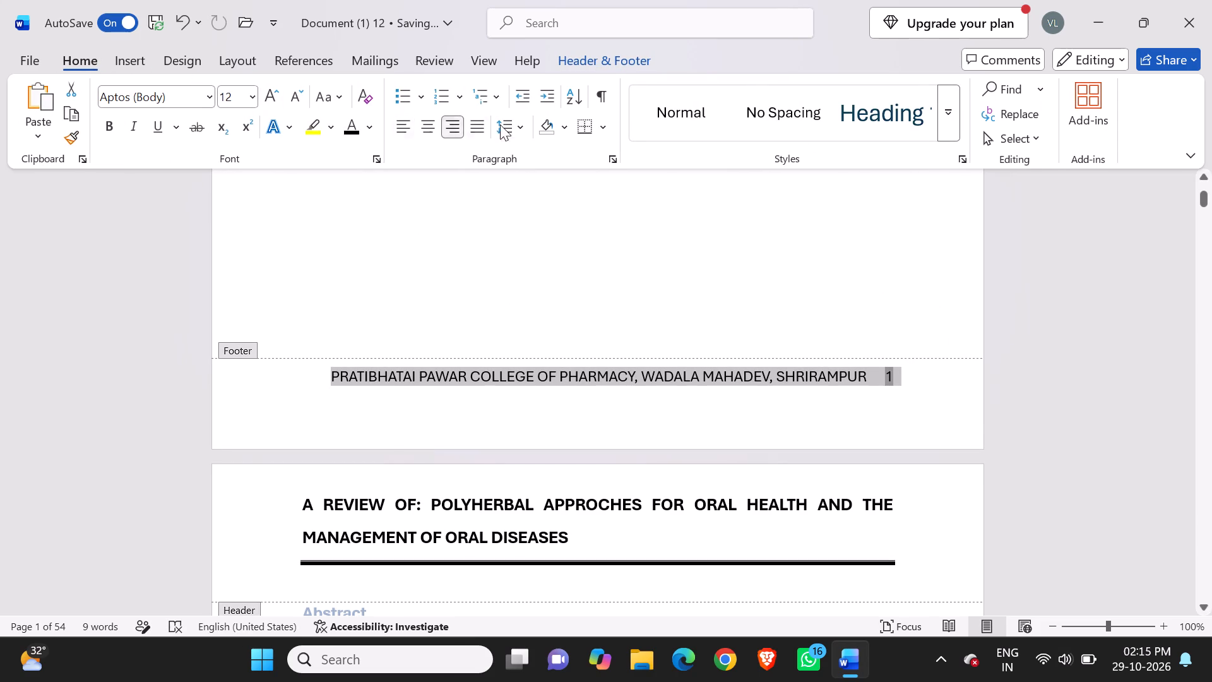
click(458, 135)
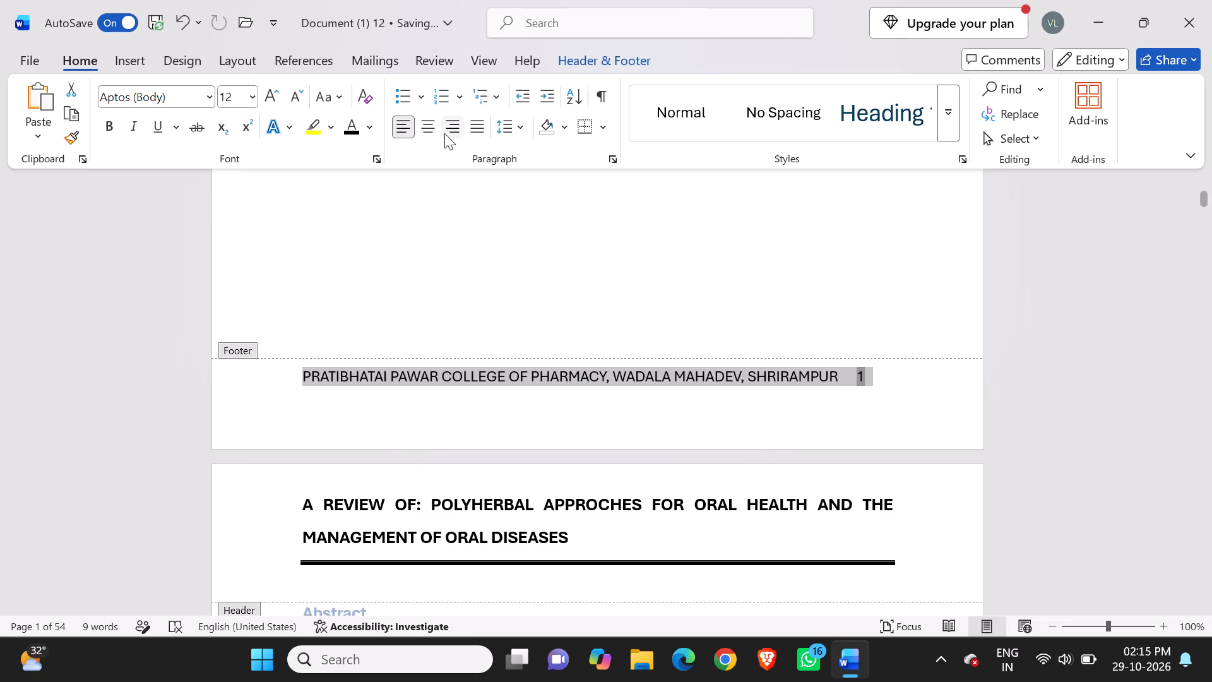
click(451, 133)
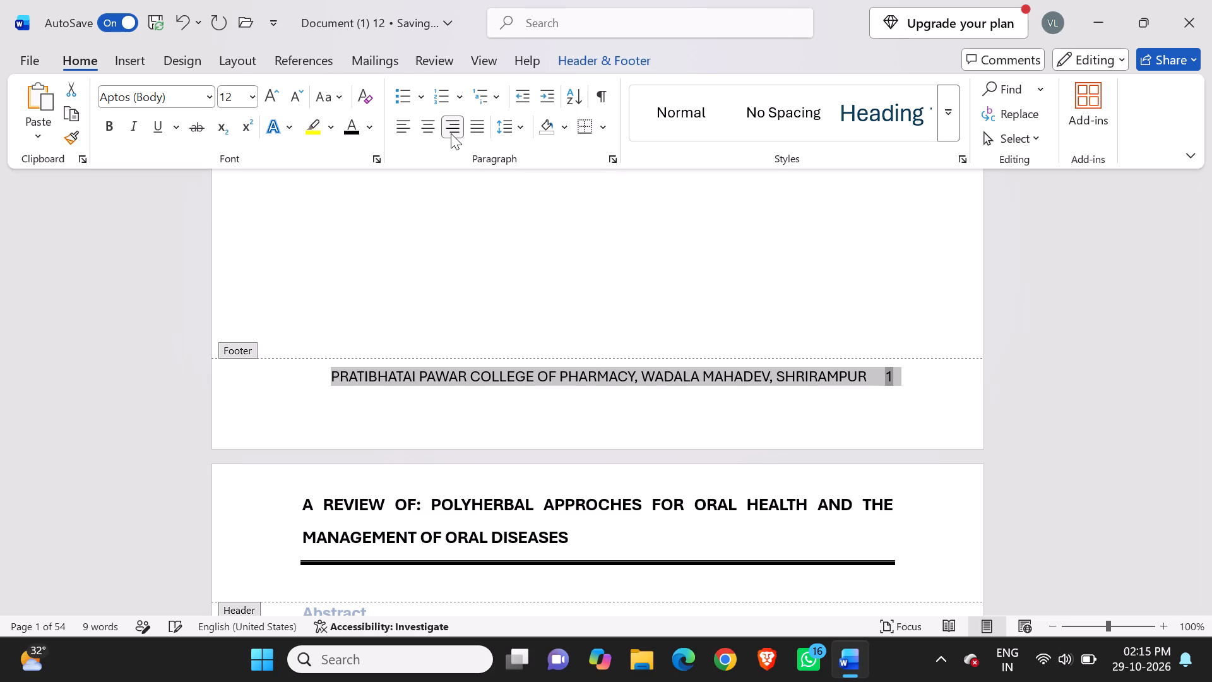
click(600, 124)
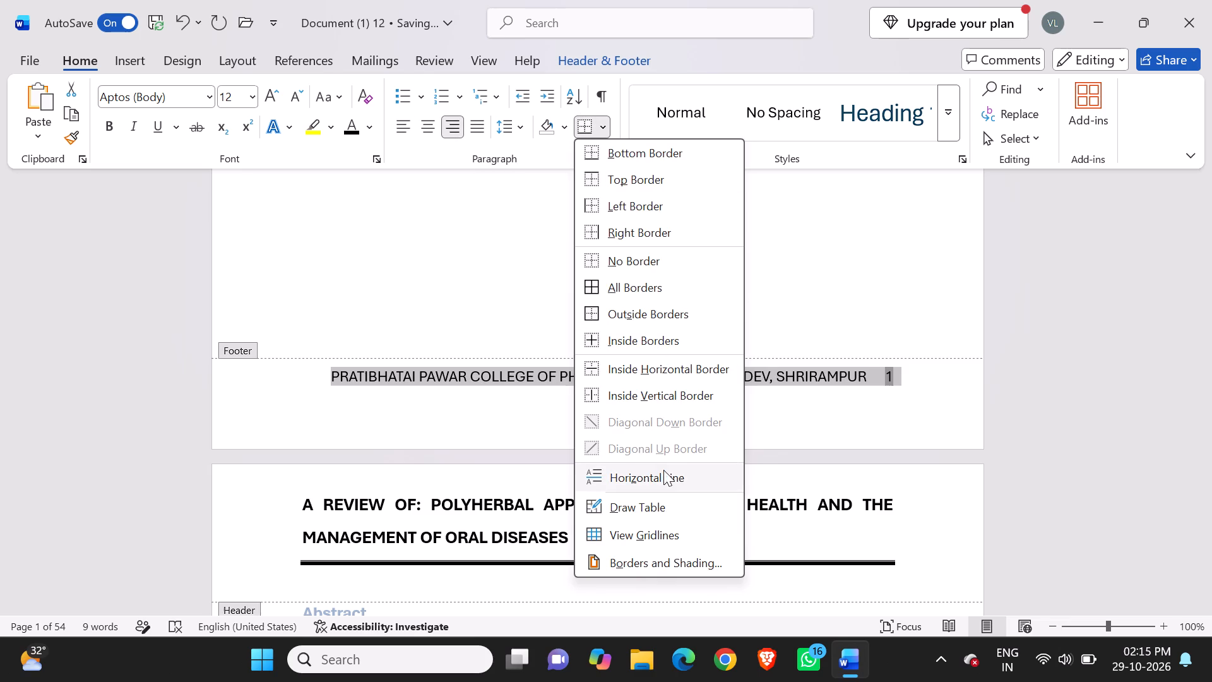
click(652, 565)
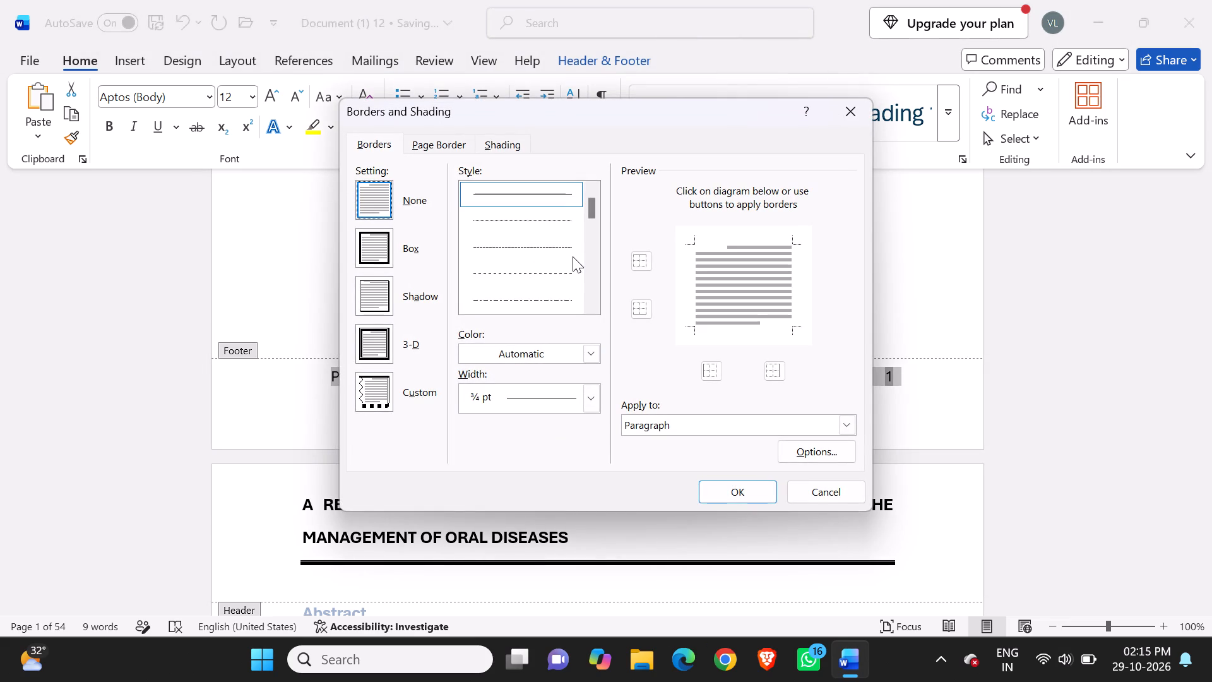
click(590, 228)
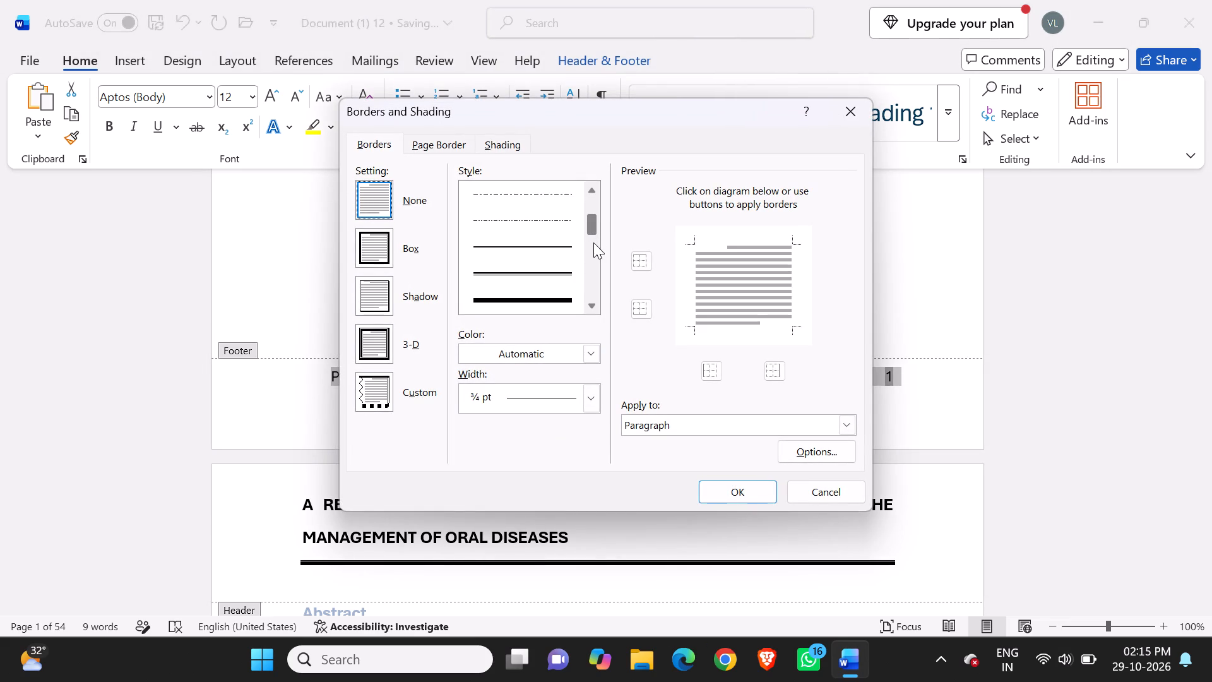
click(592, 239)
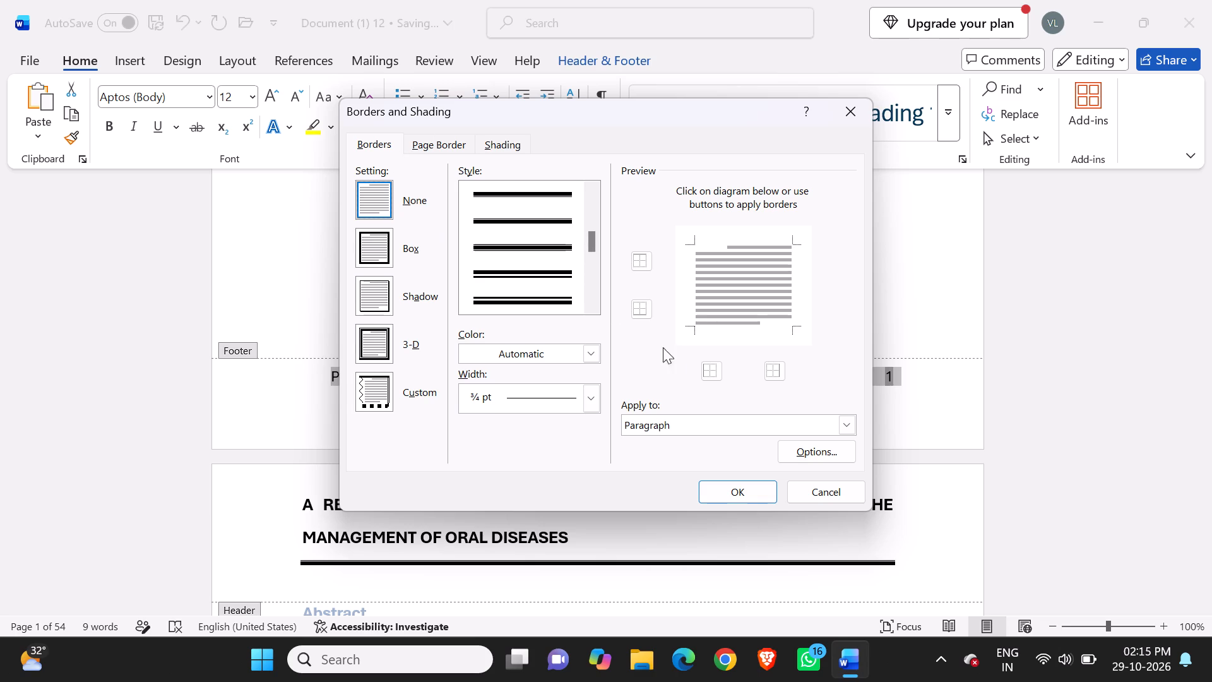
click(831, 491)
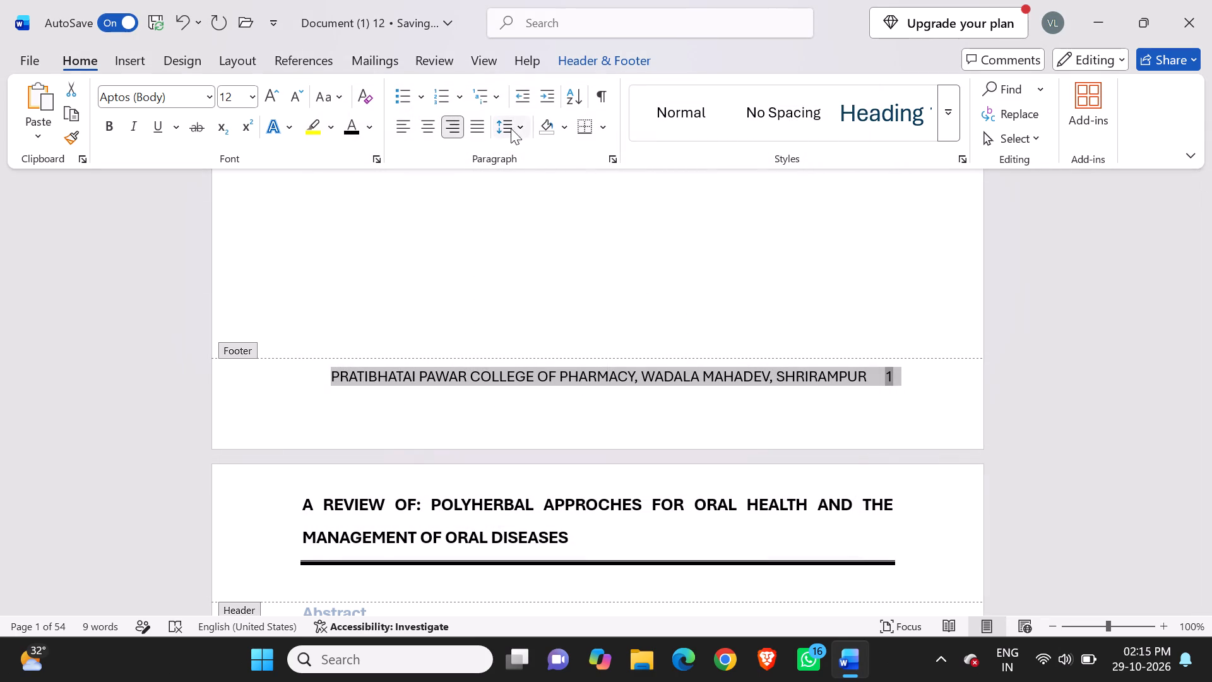
Apply a top border to the selected footer line with the college name and page number.
click(597, 120)
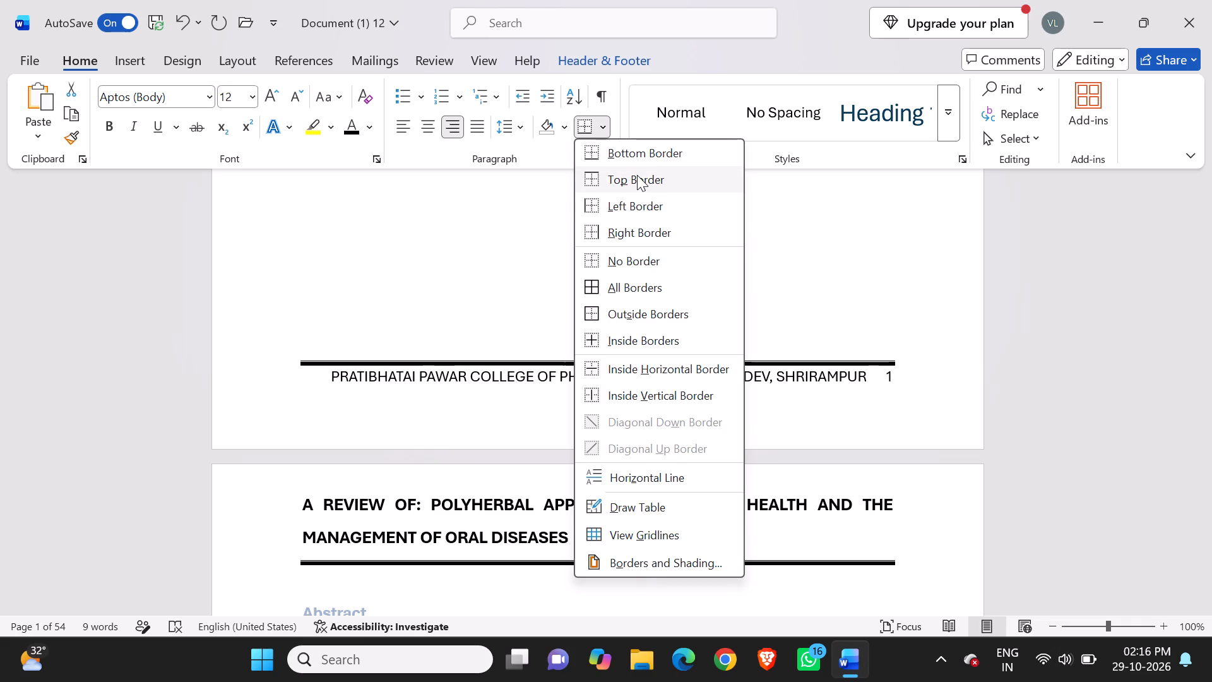
click(637, 175)
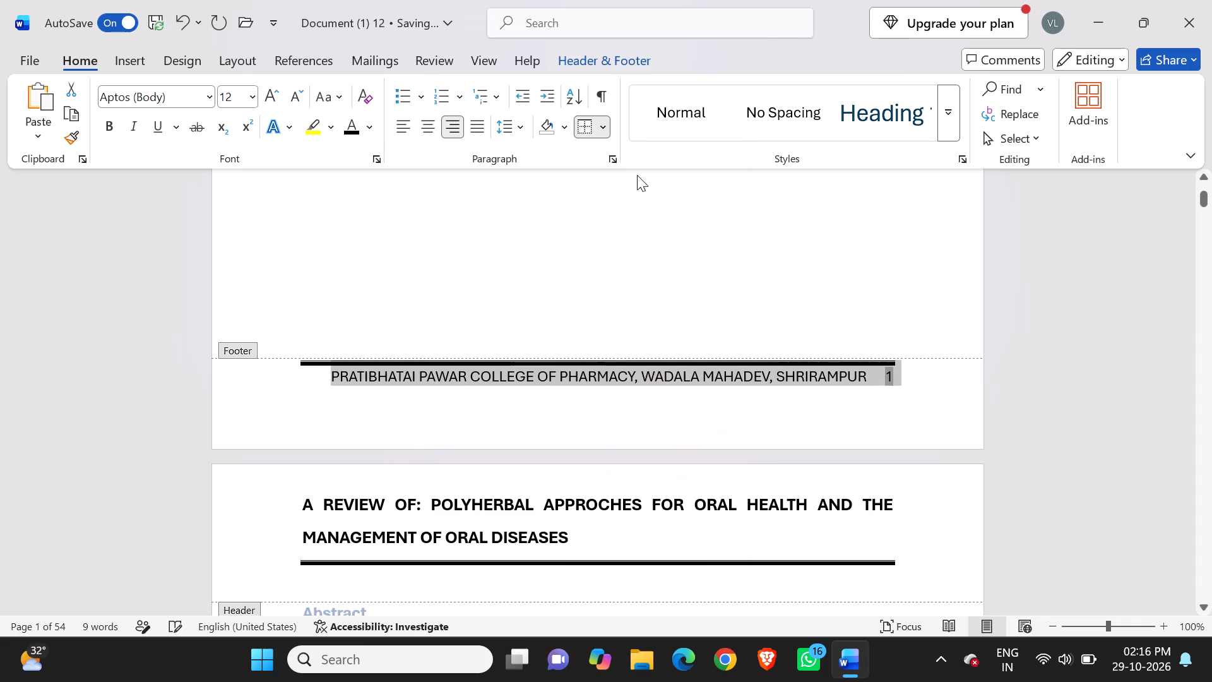
Open the footer for editing and set its distance from the bottom of the page to 0.5 cm.
click(655, 252)
click(131, 52)
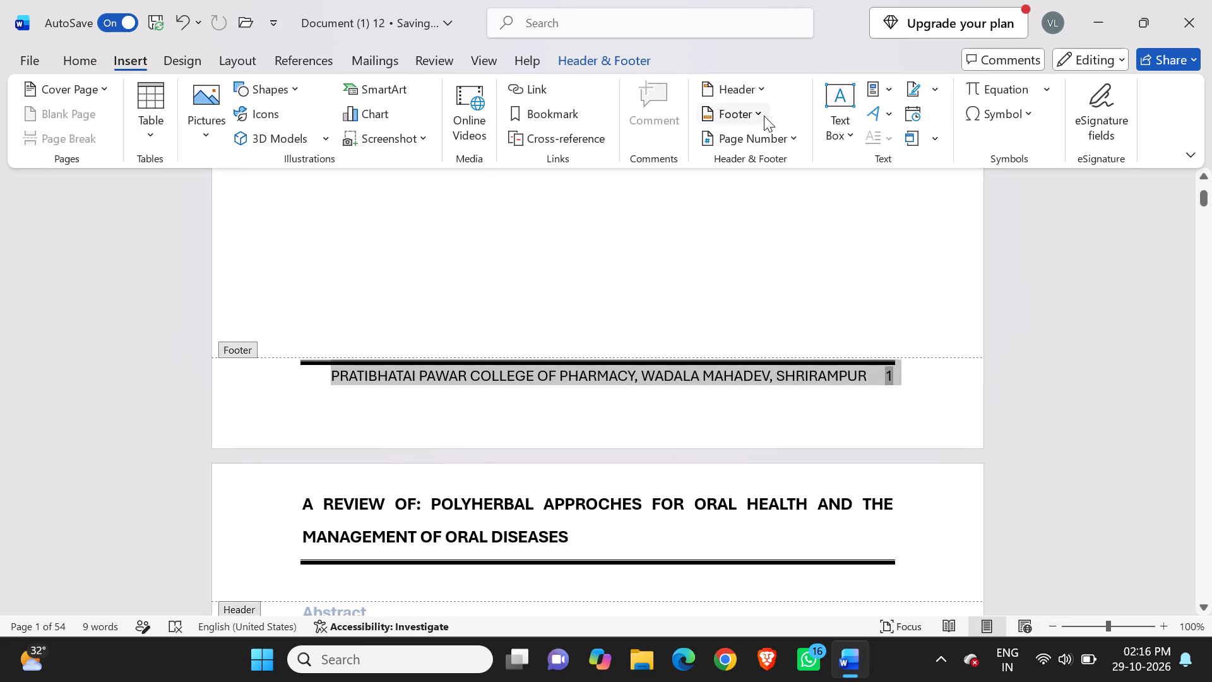
click(764, 116)
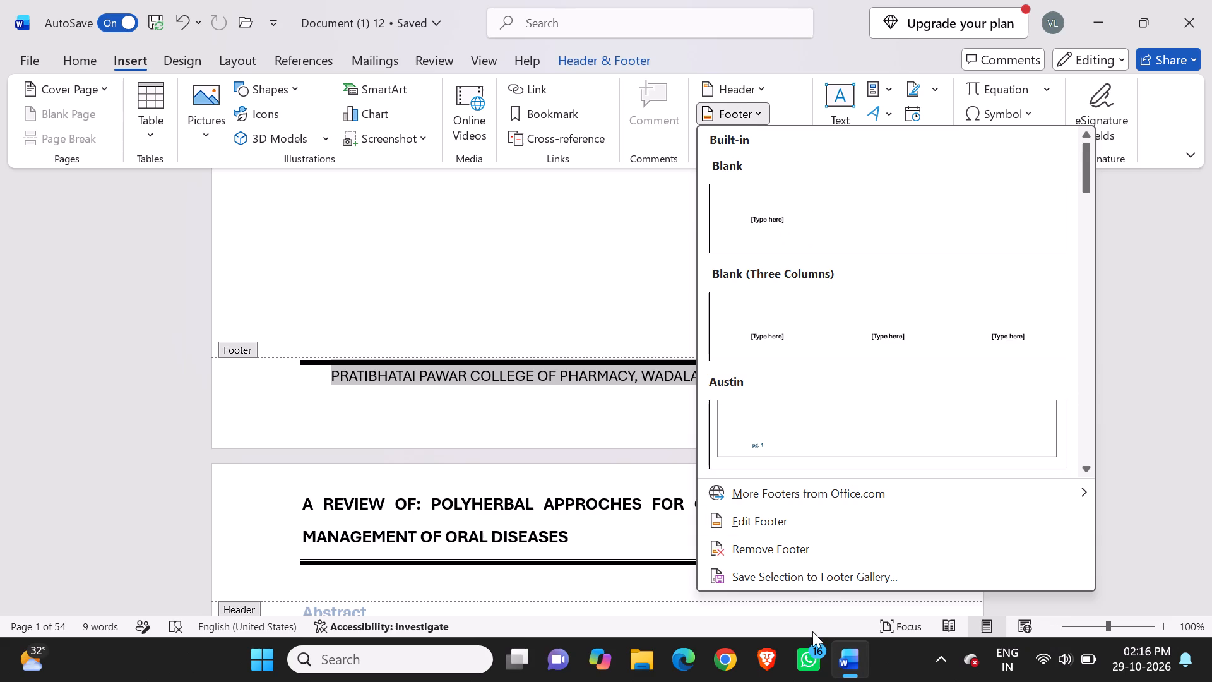
click(792, 529)
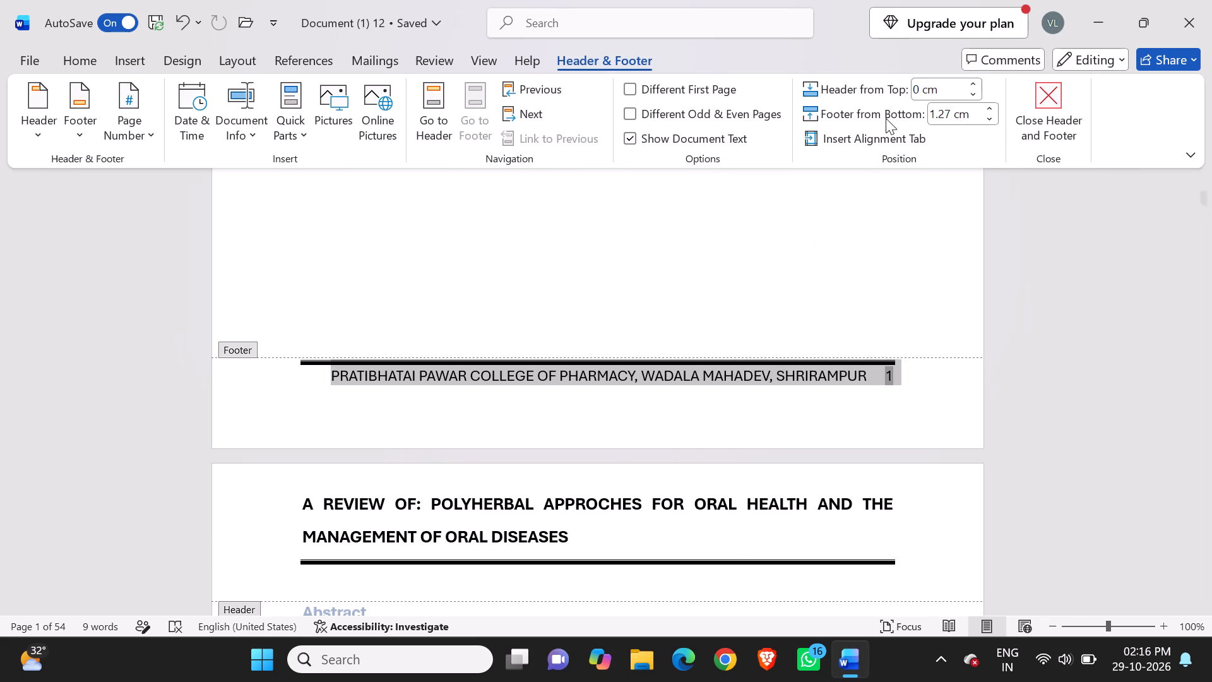
click(988, 116)
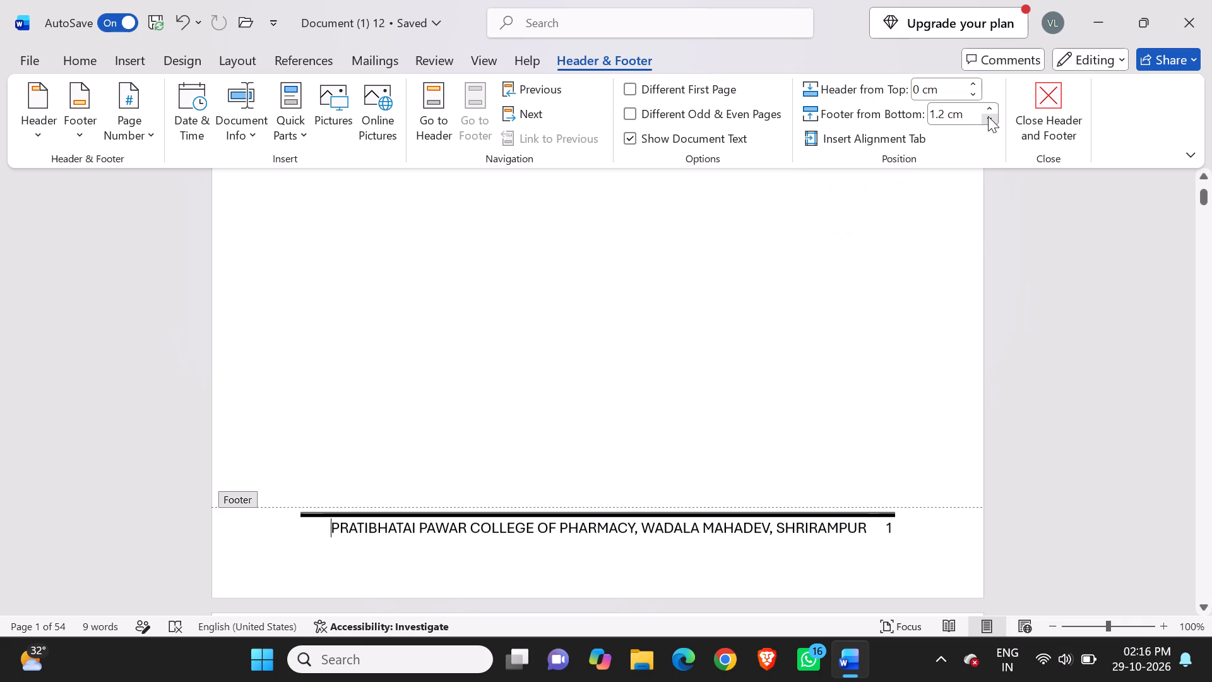
click(988, 116)
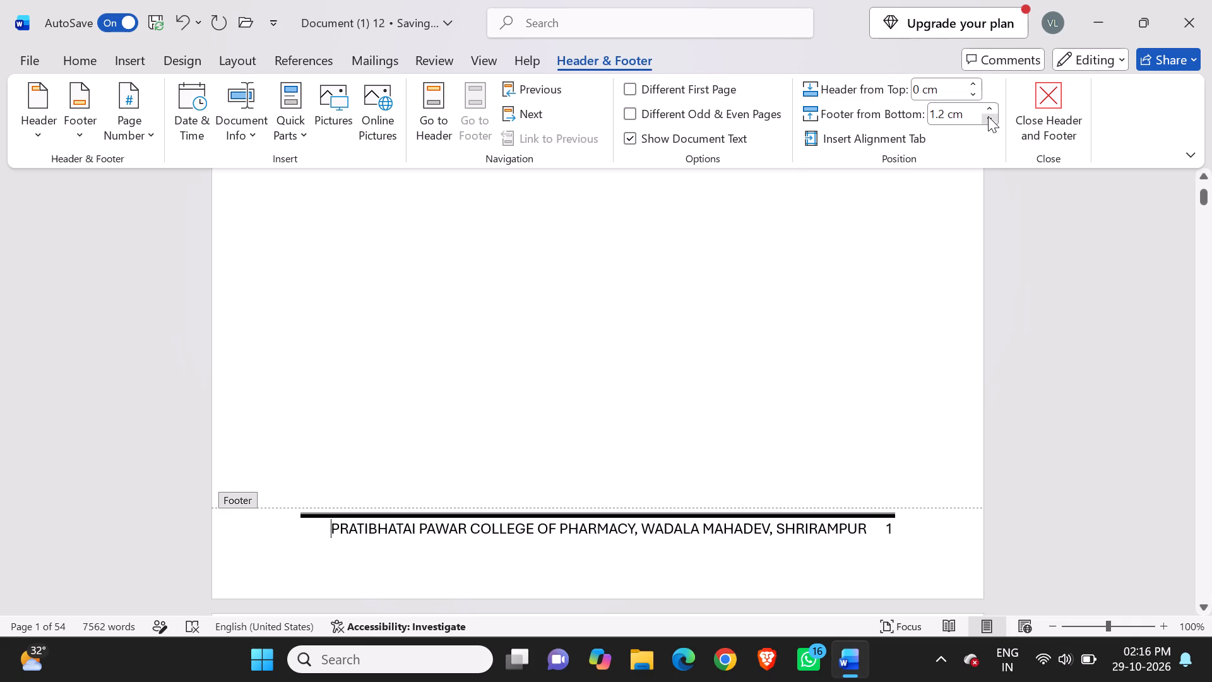
click(988, 116)
click(988, 116)
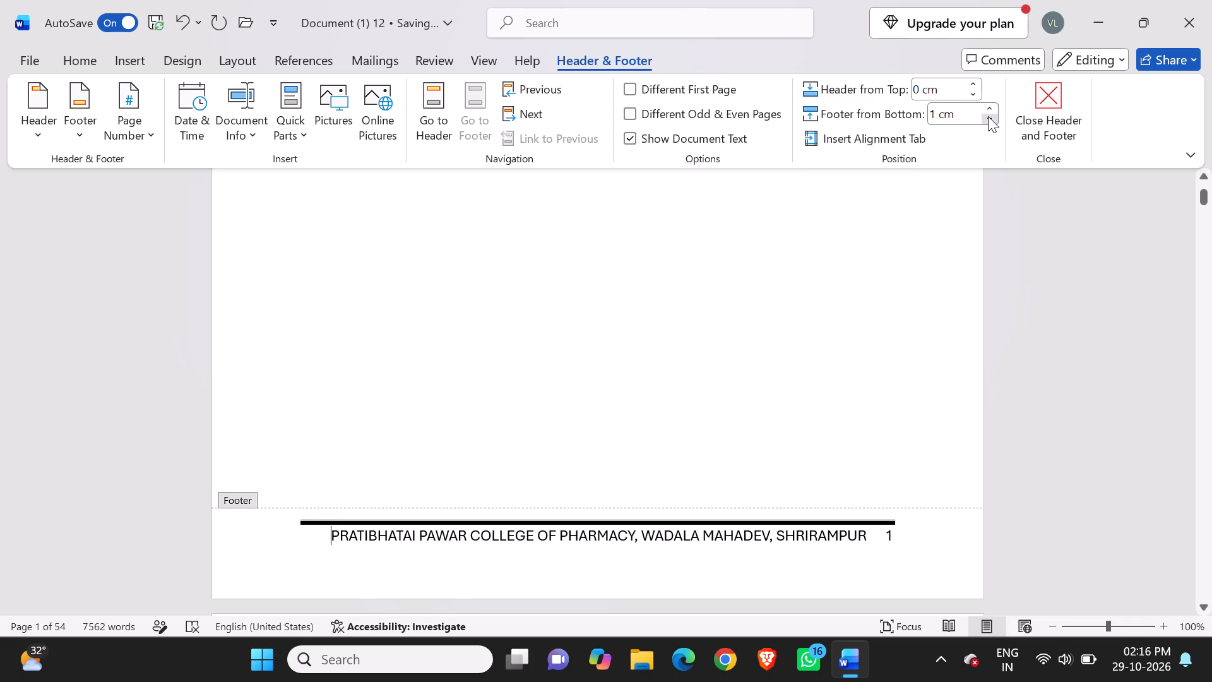
click(988, 116)
click(988, 116)
click(988, 116)
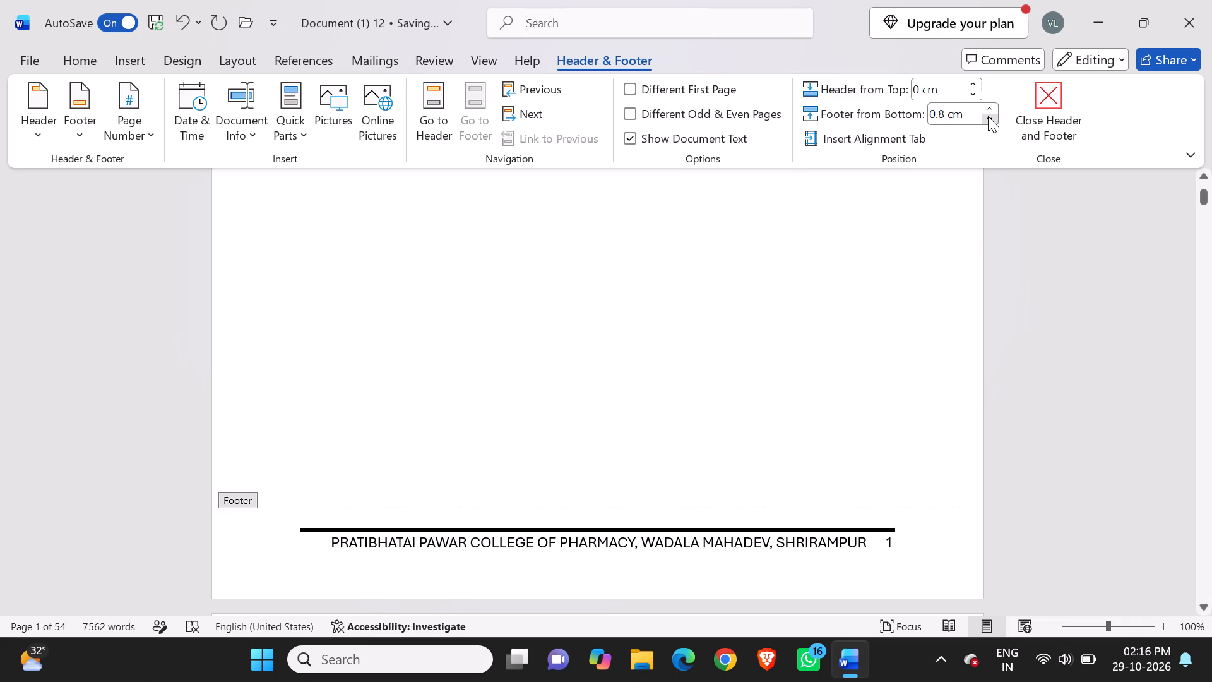
click(988, 116)
click(988, 116)
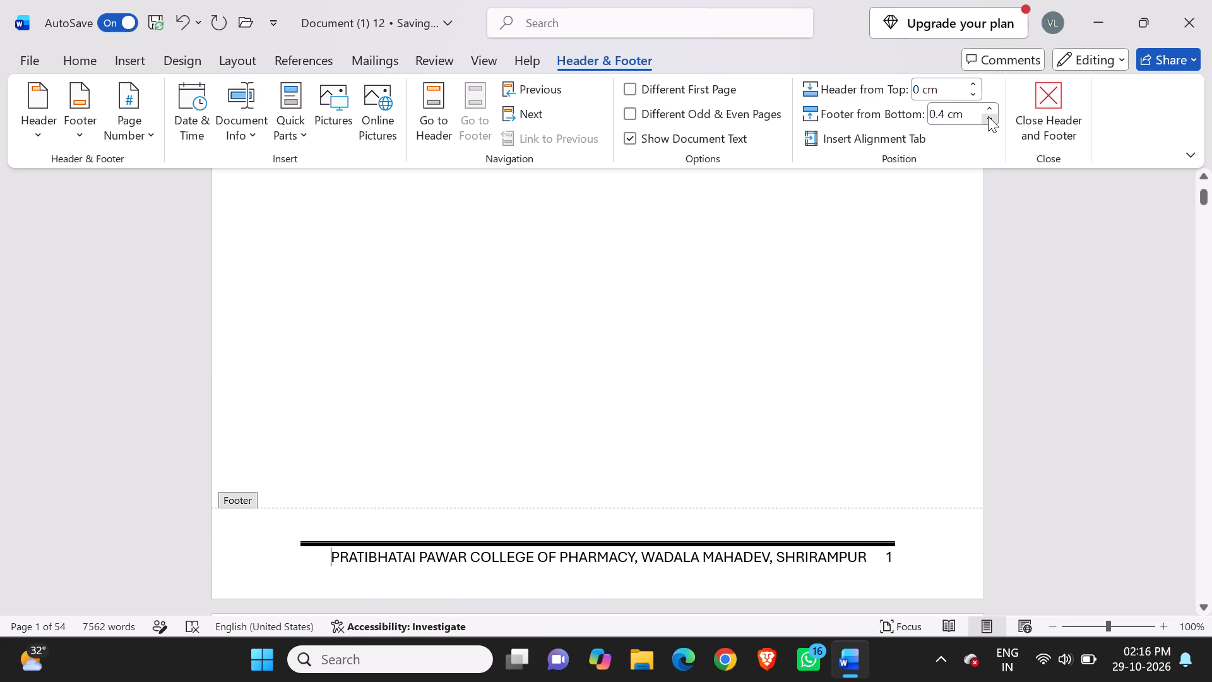
click(990, 105)
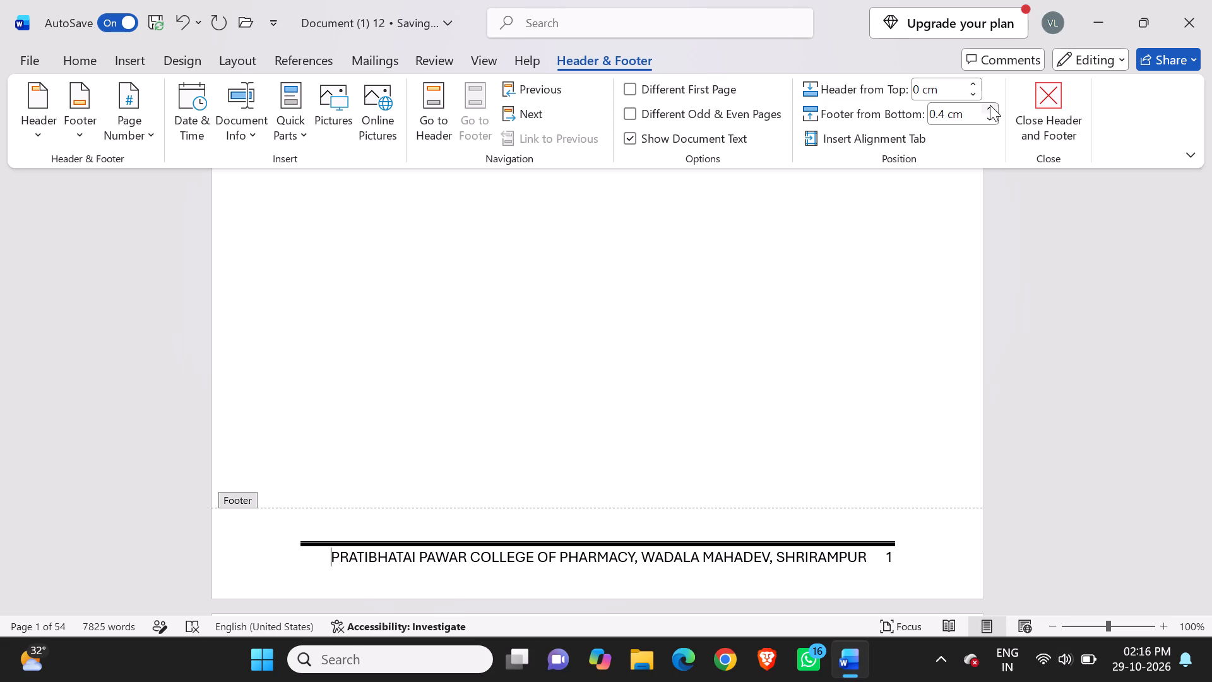
click(990, 116)
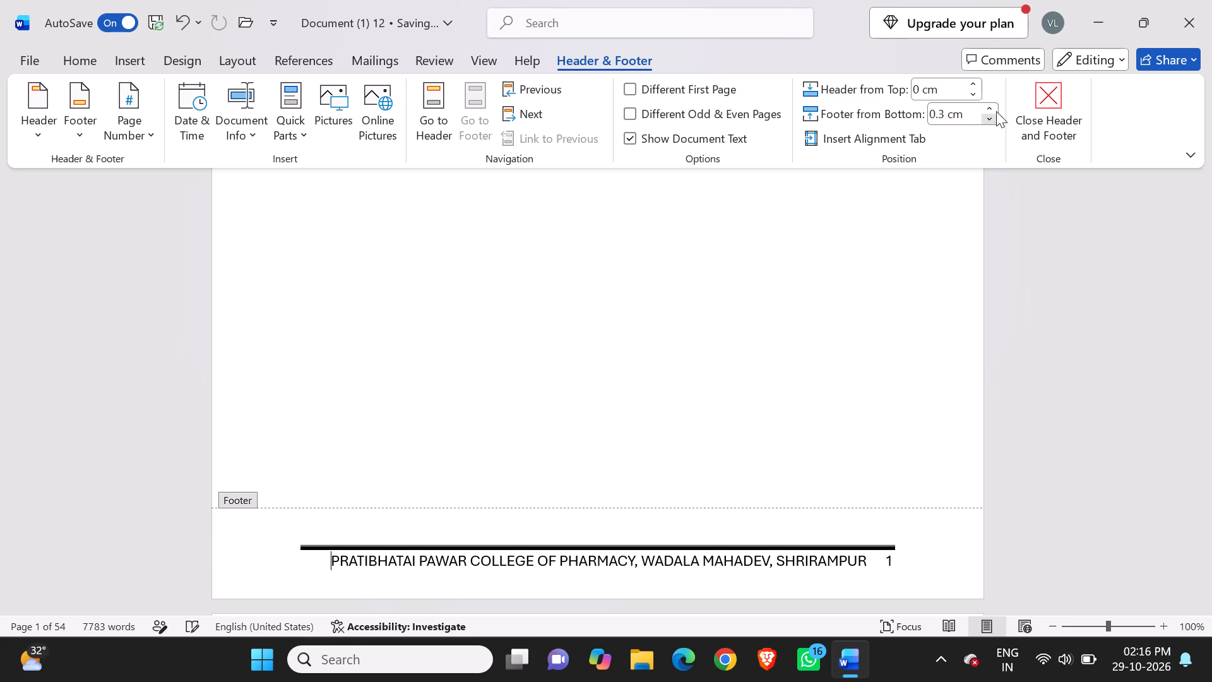
click(993, 106)
click(993, 106)
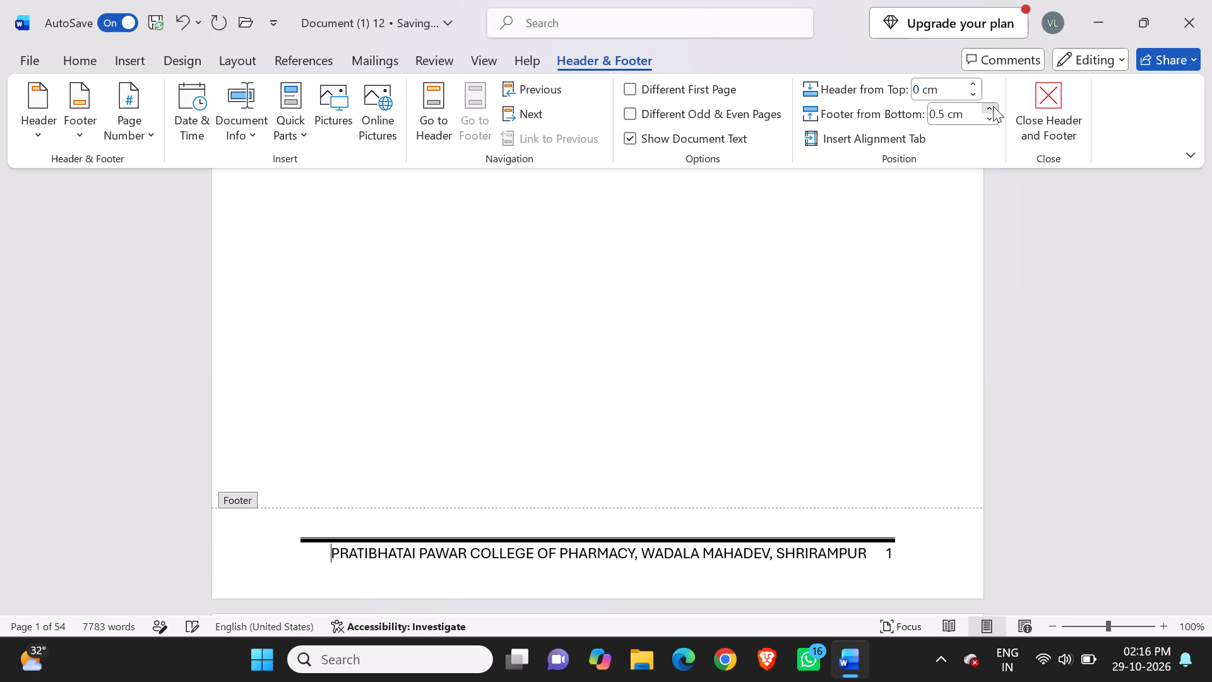
click(951, 182)
Set the header's distance from the top of the page to 0.1 cm.
scroll(745, 200, up, 1)
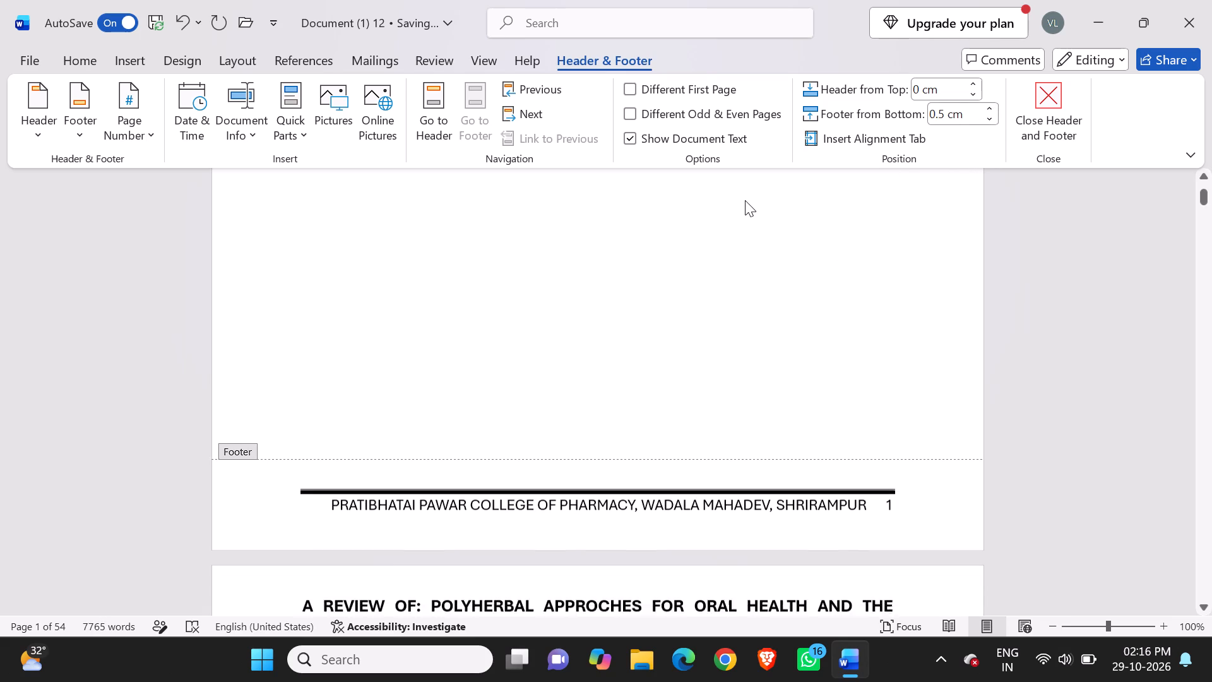
scroll(745, 200, up, 6)
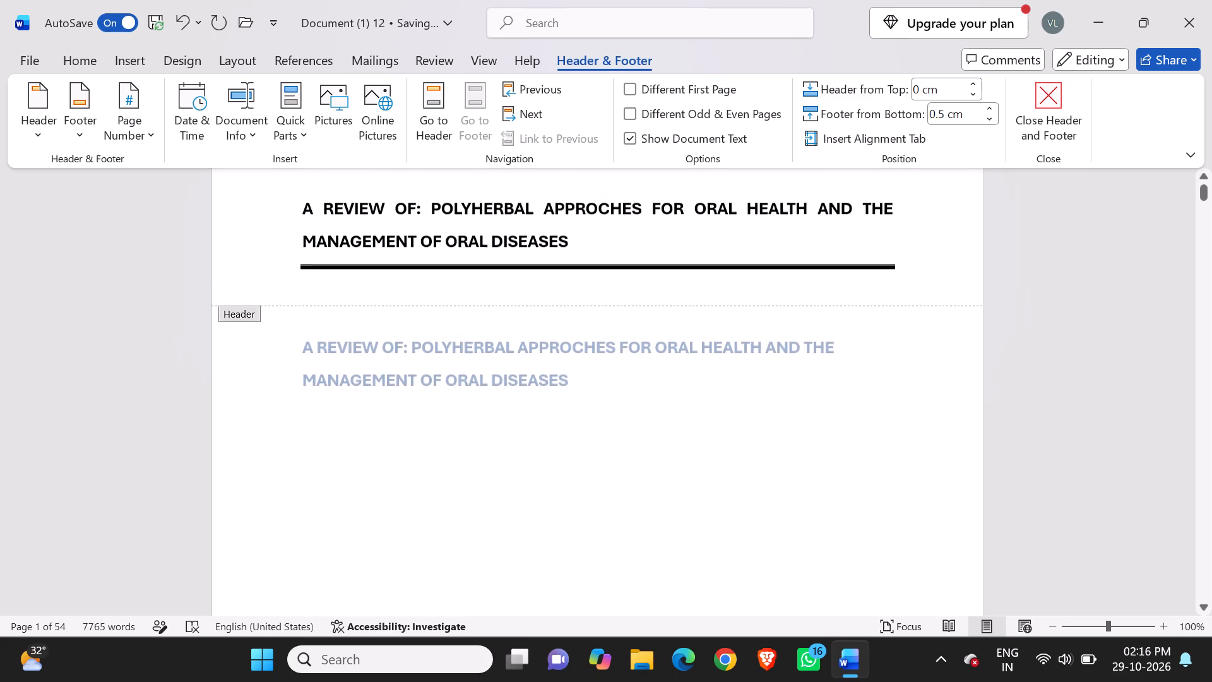
scroll(745, 200, up, 1)
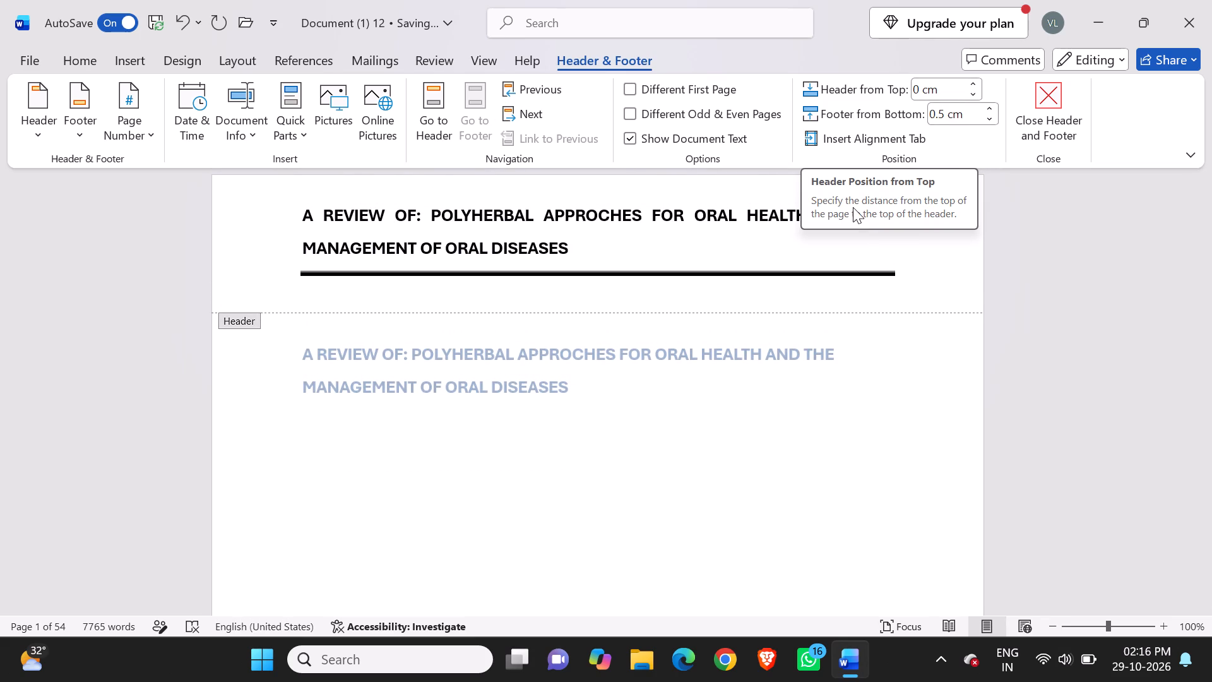
click(970, 88)
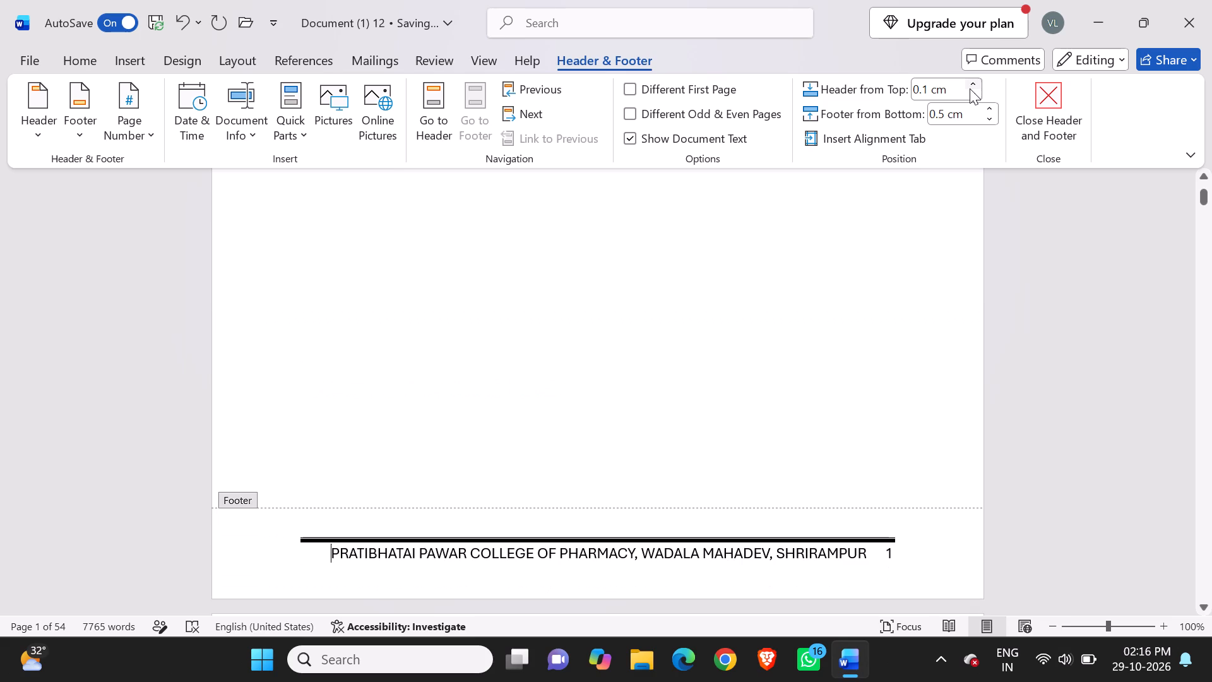
Open the first page's title header for editing.
scroll(970, 88, up, 2)
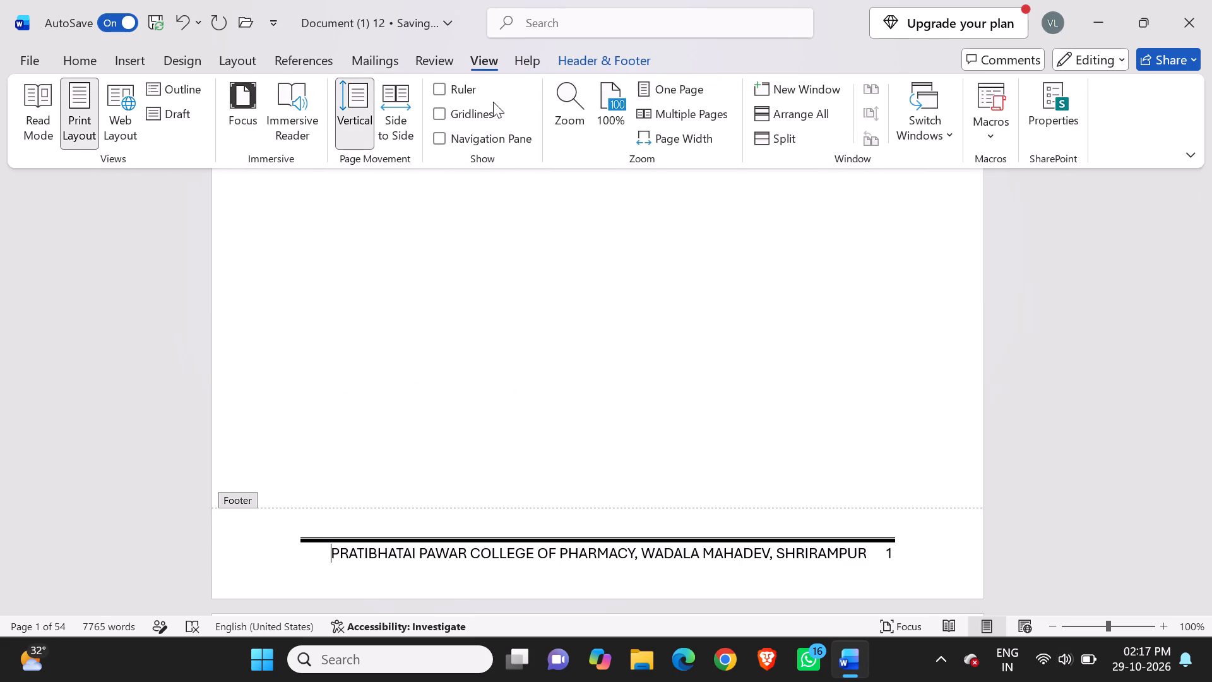
click(93, 71)
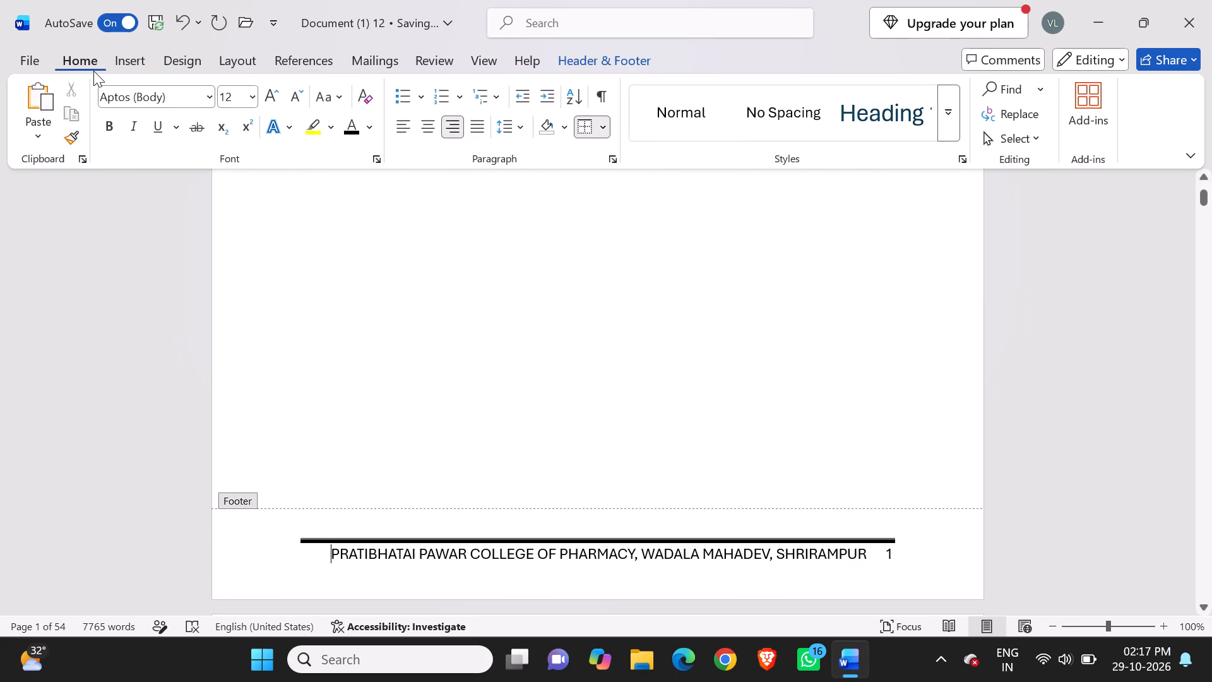
click(143, 57)
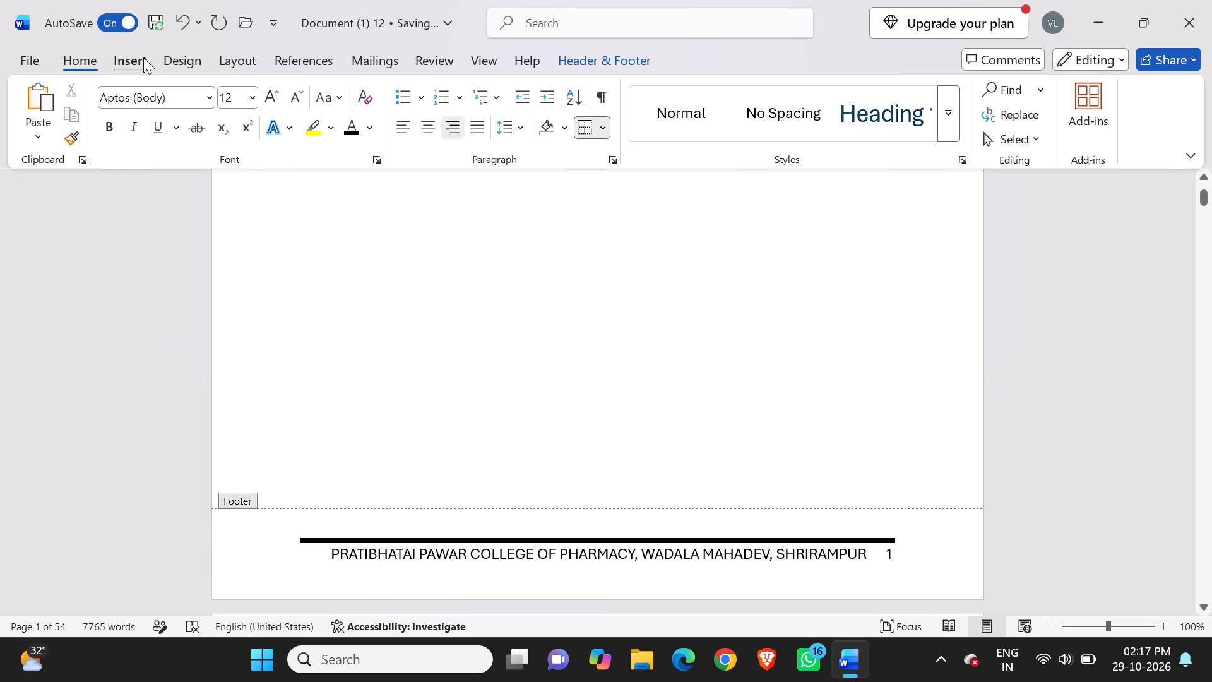
click(751, 87)
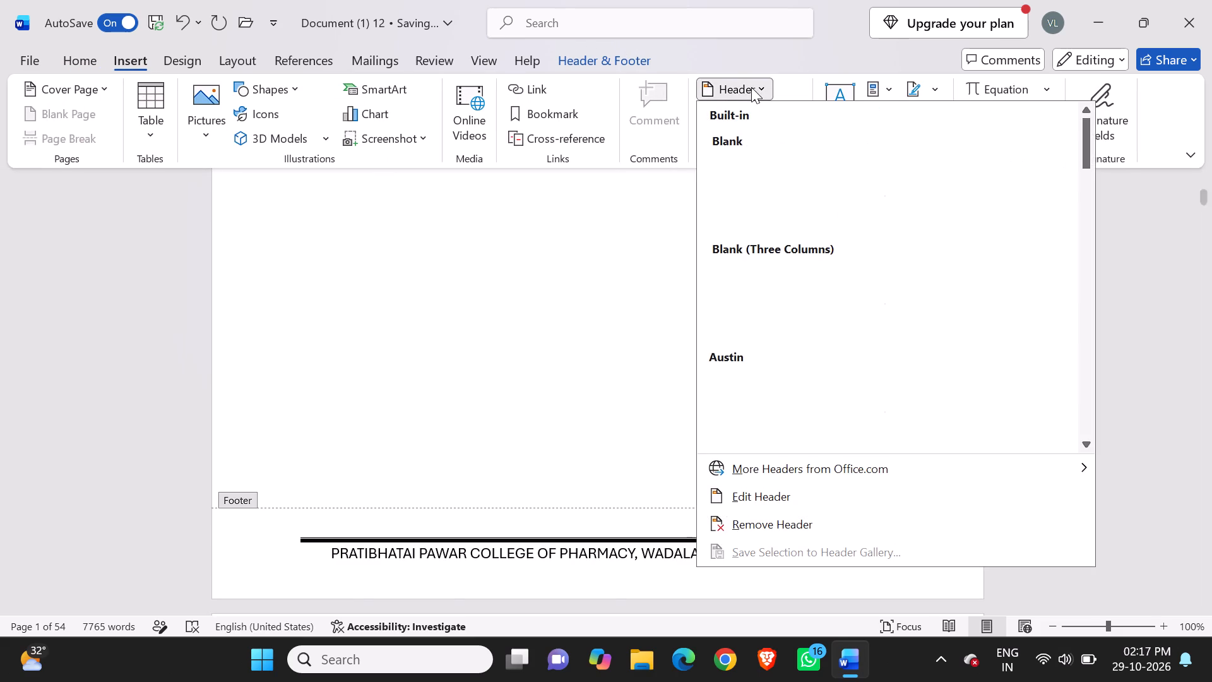
click(611, 246)
scroll(611, 246, up, 1)
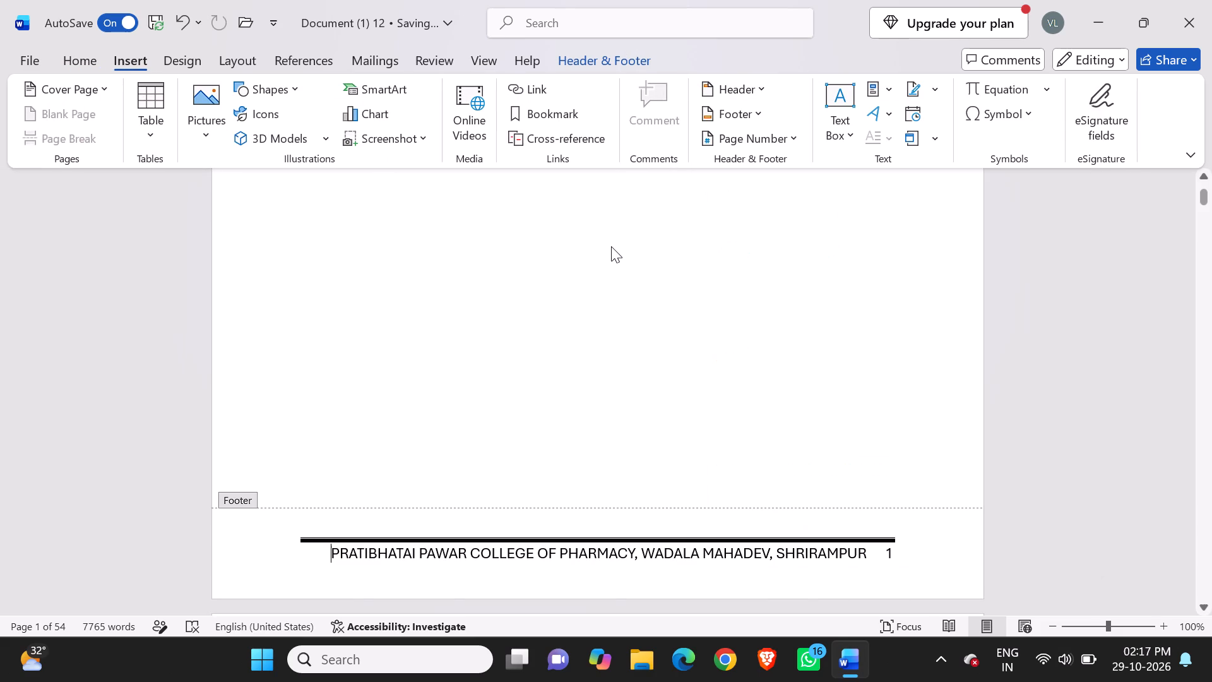
scroll(611, 246, up, 1)
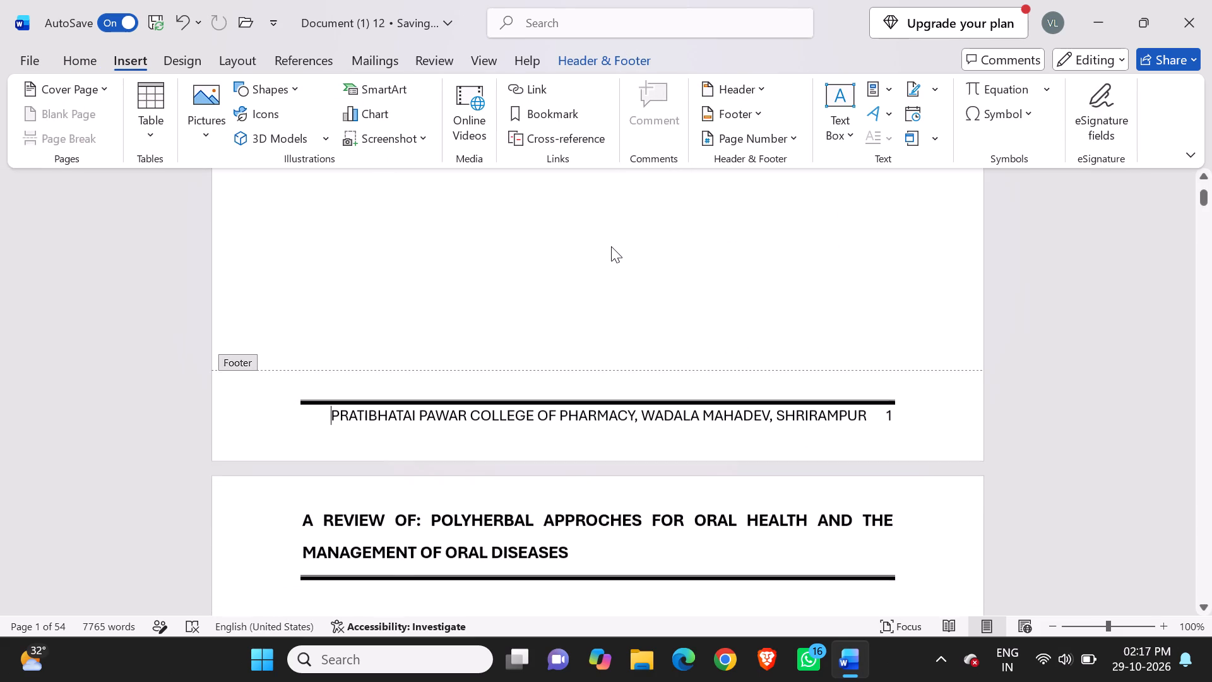
scroll(611, 246, down, 1)
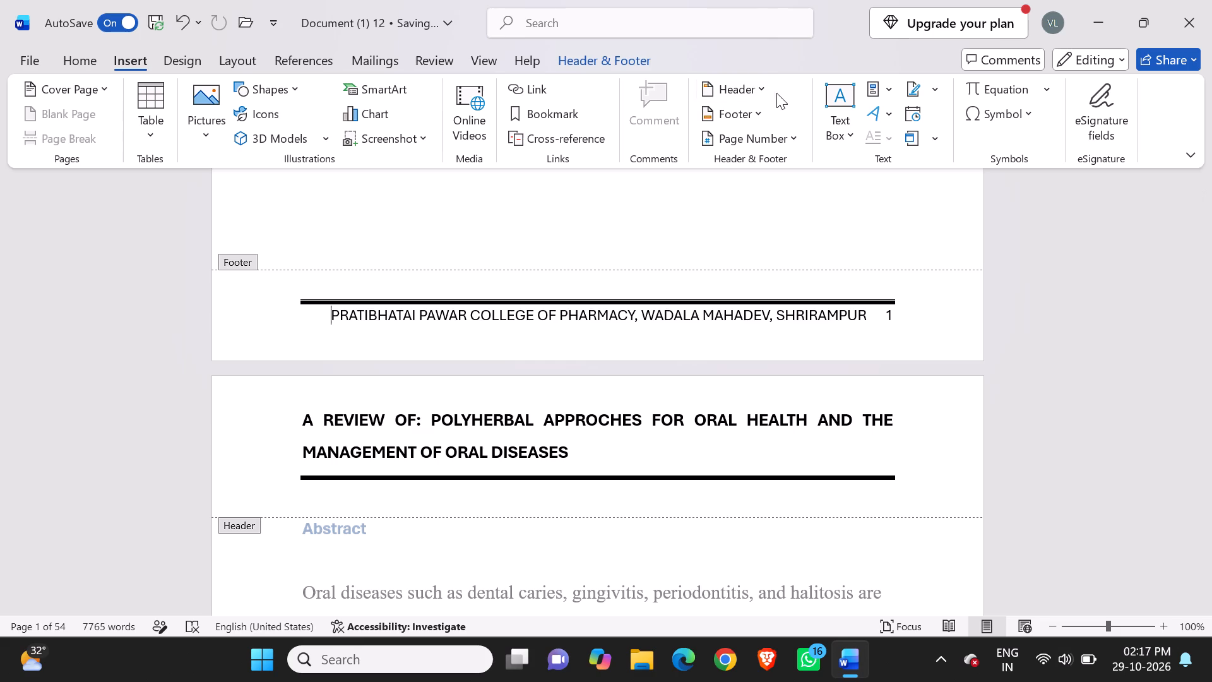
click(763, 88)
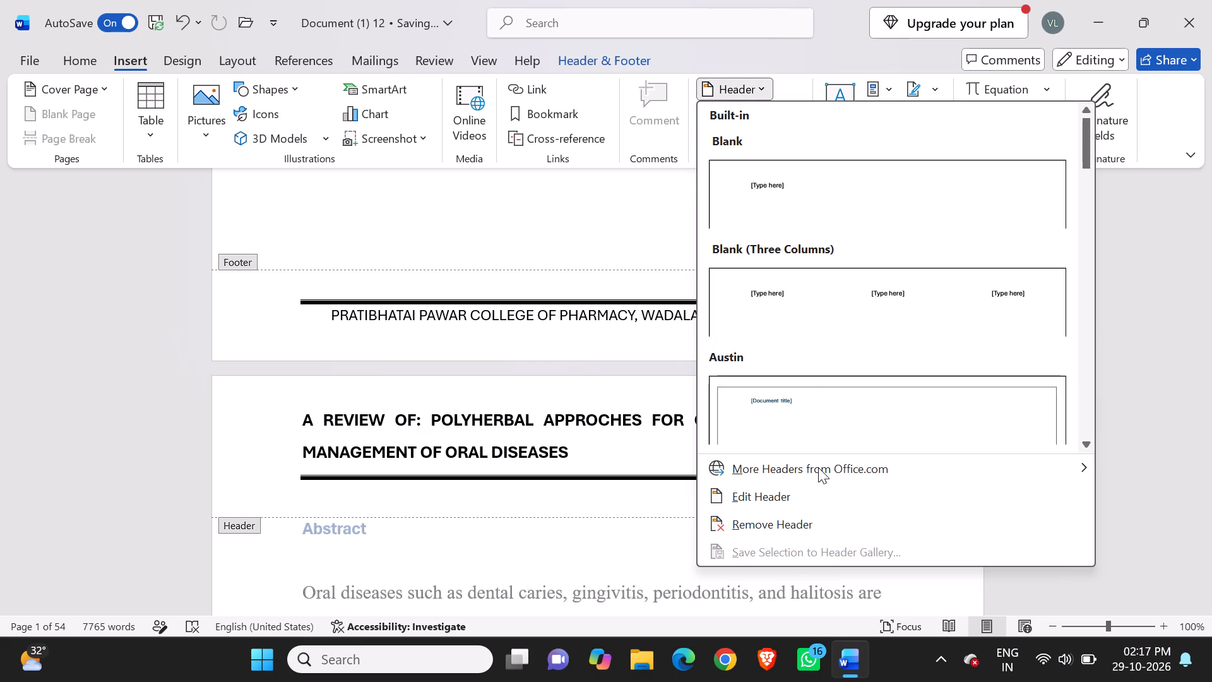
click(807, 496)
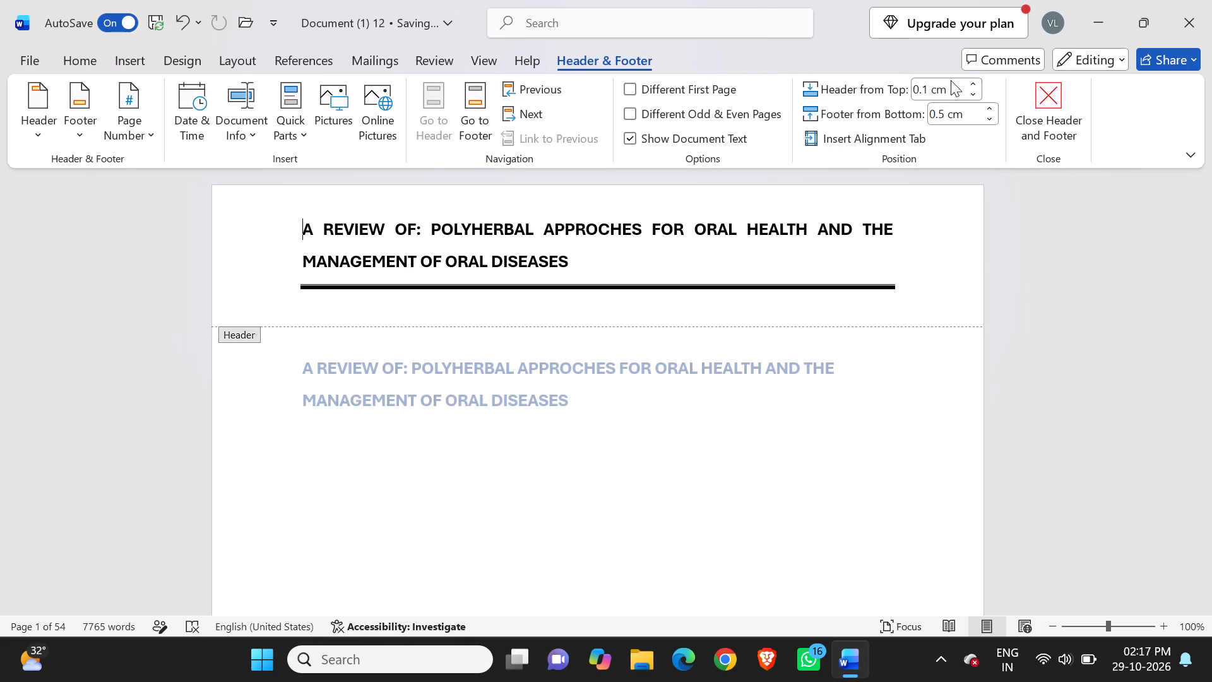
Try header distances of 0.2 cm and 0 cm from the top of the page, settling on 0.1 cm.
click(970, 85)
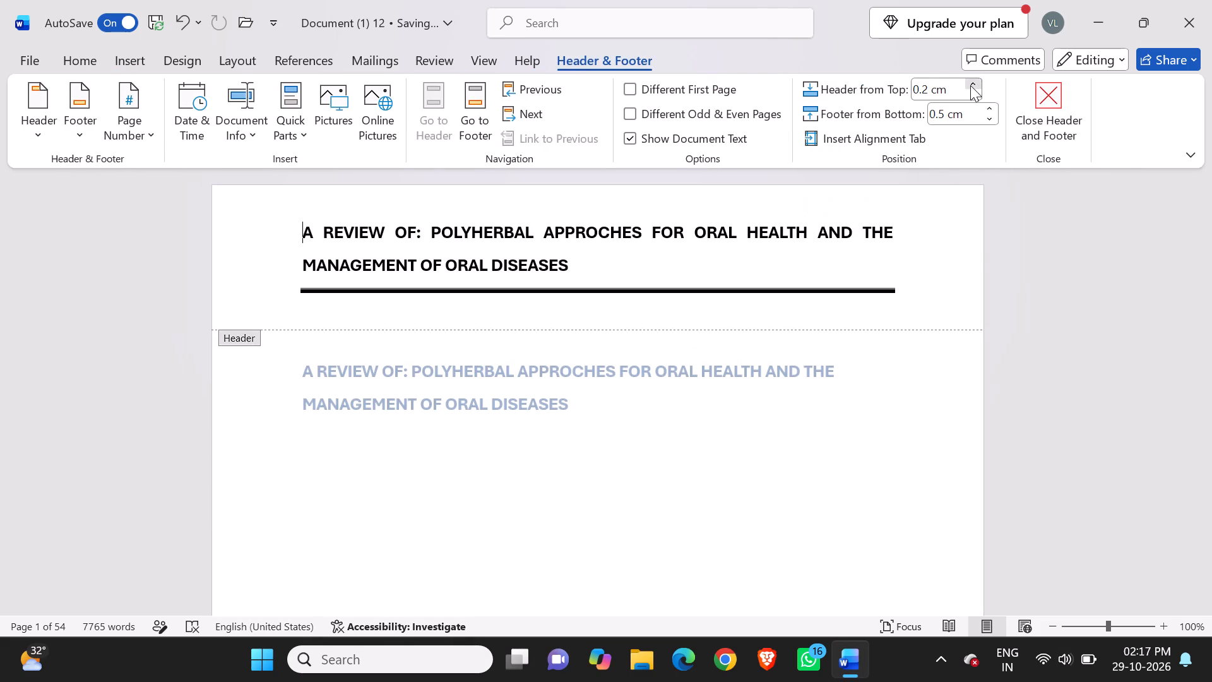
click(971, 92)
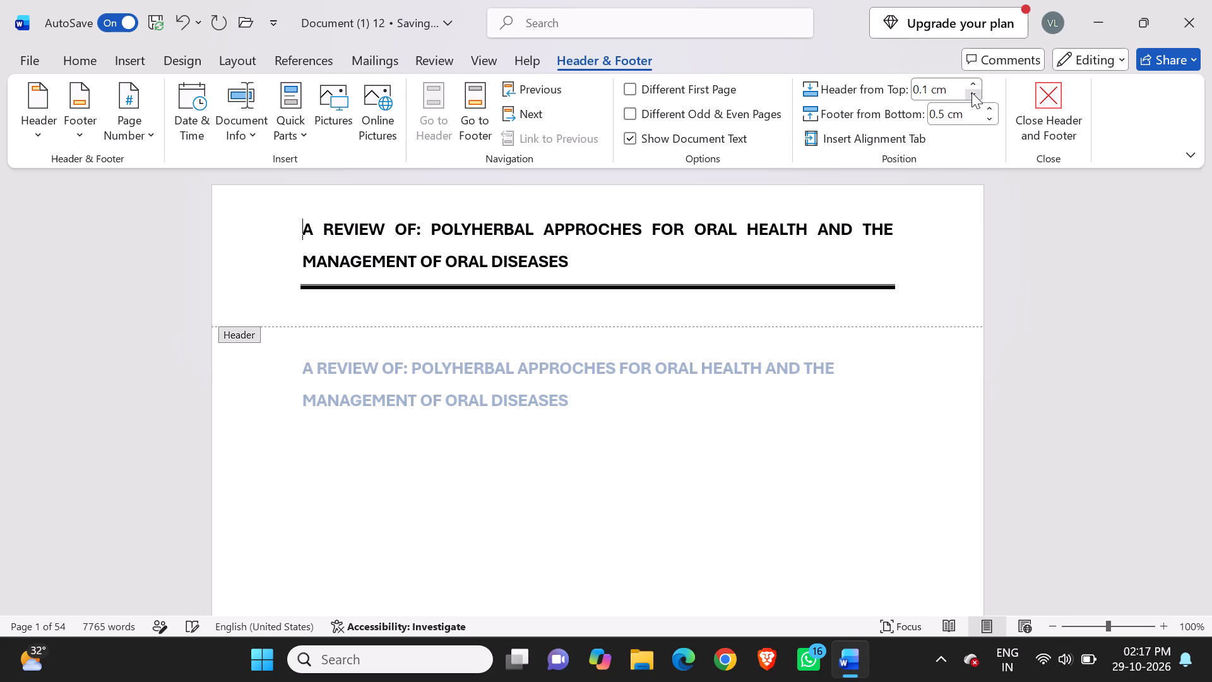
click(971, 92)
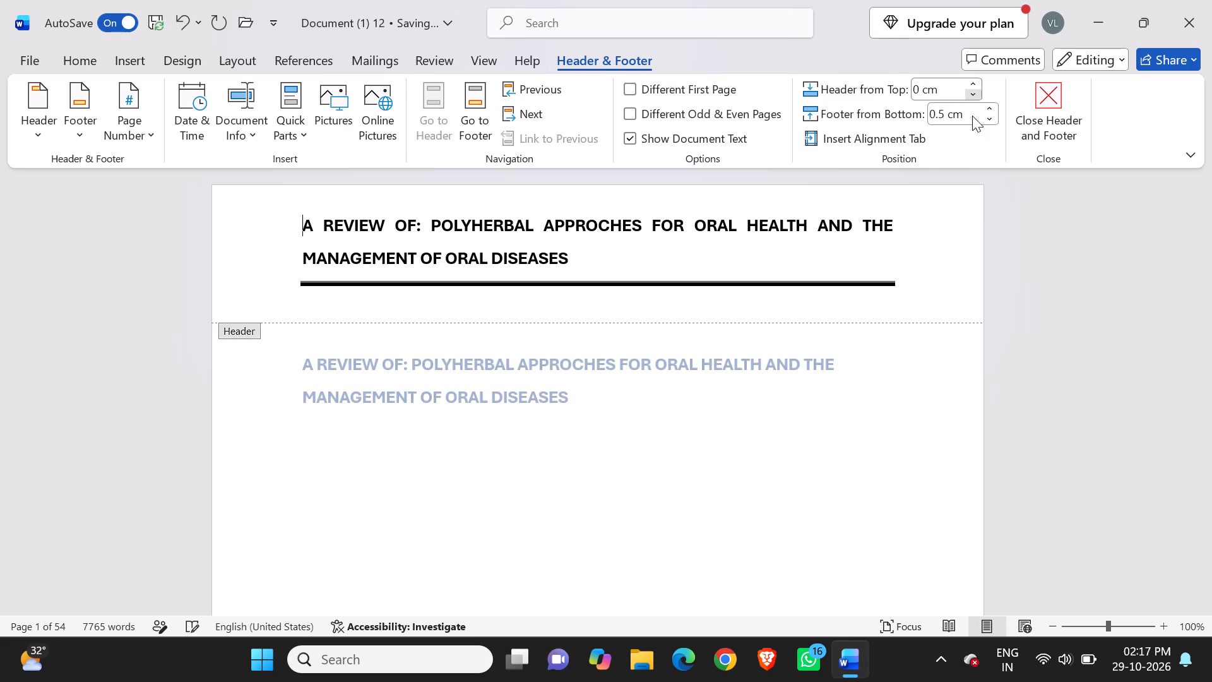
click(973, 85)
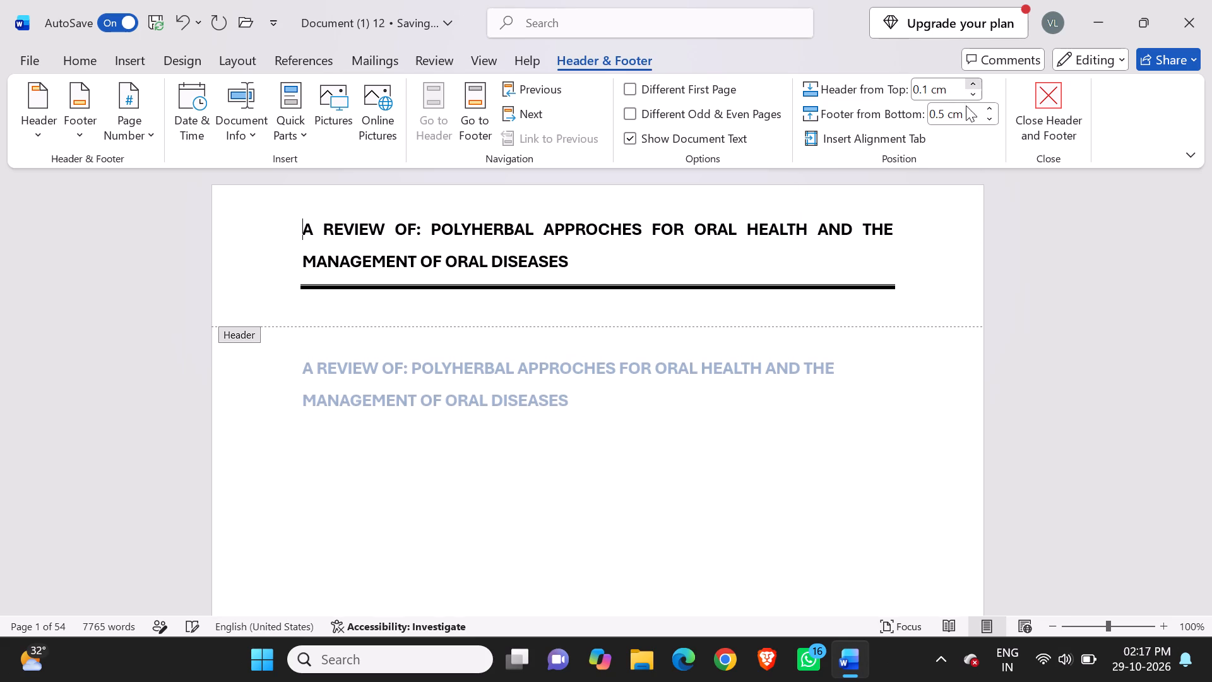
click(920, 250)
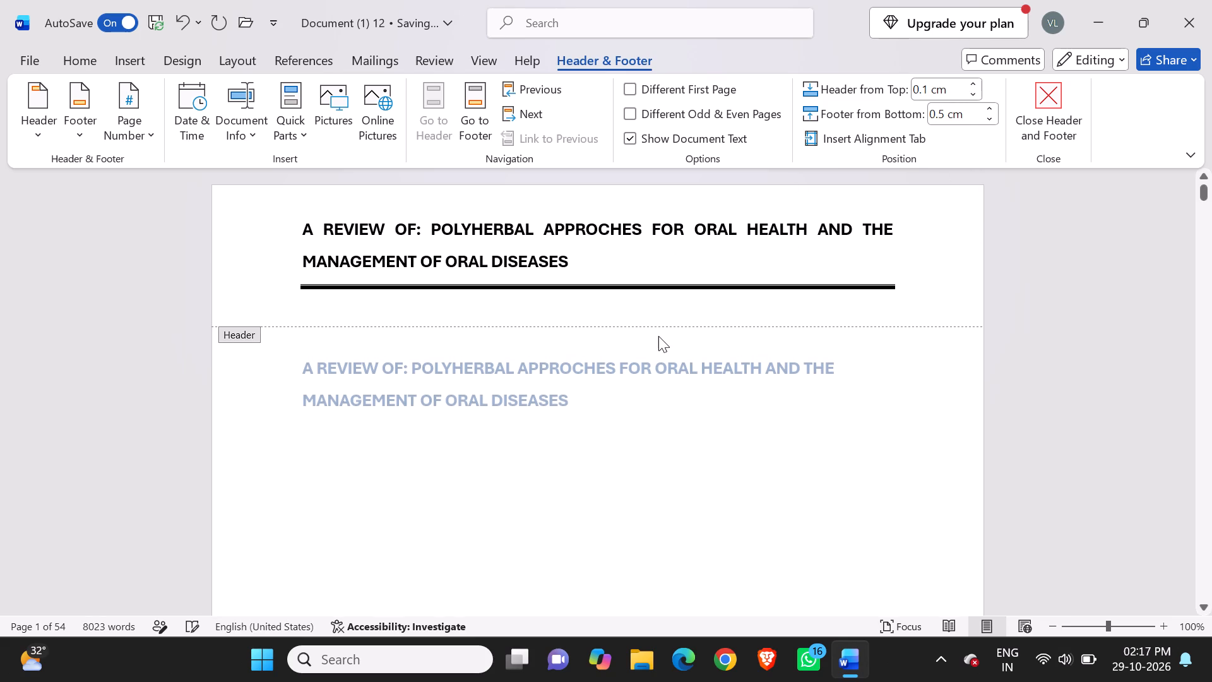
Examine the placement of the title header and the college name footer on the first page.
scroll(533, 314, up, 4)
scroll(533, 314, down, 3)
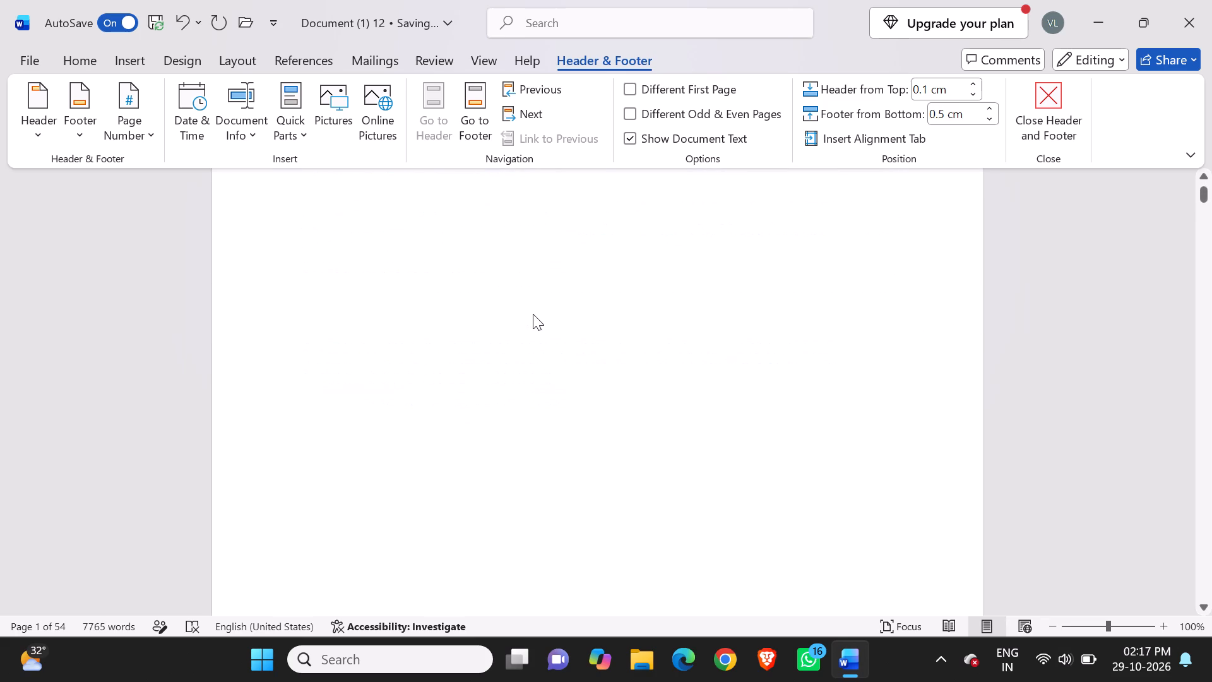
scroll(533, 314, down, 3)
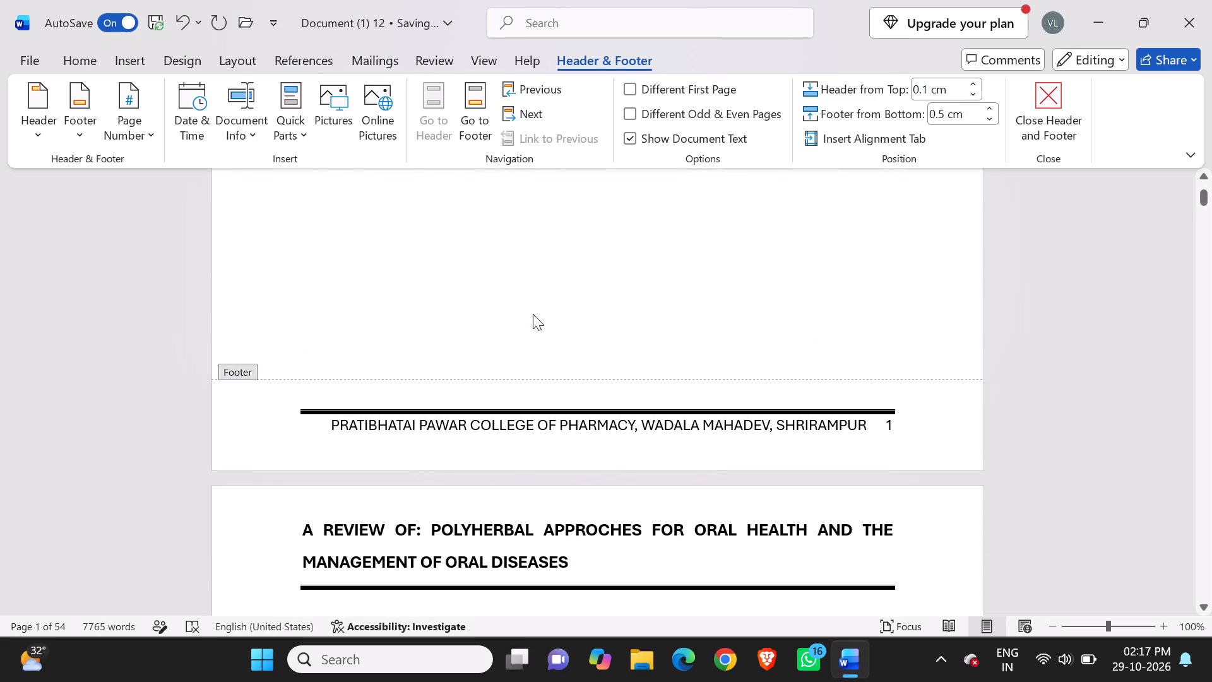
click(541, 344)
scroll(542, 346, up, 5)
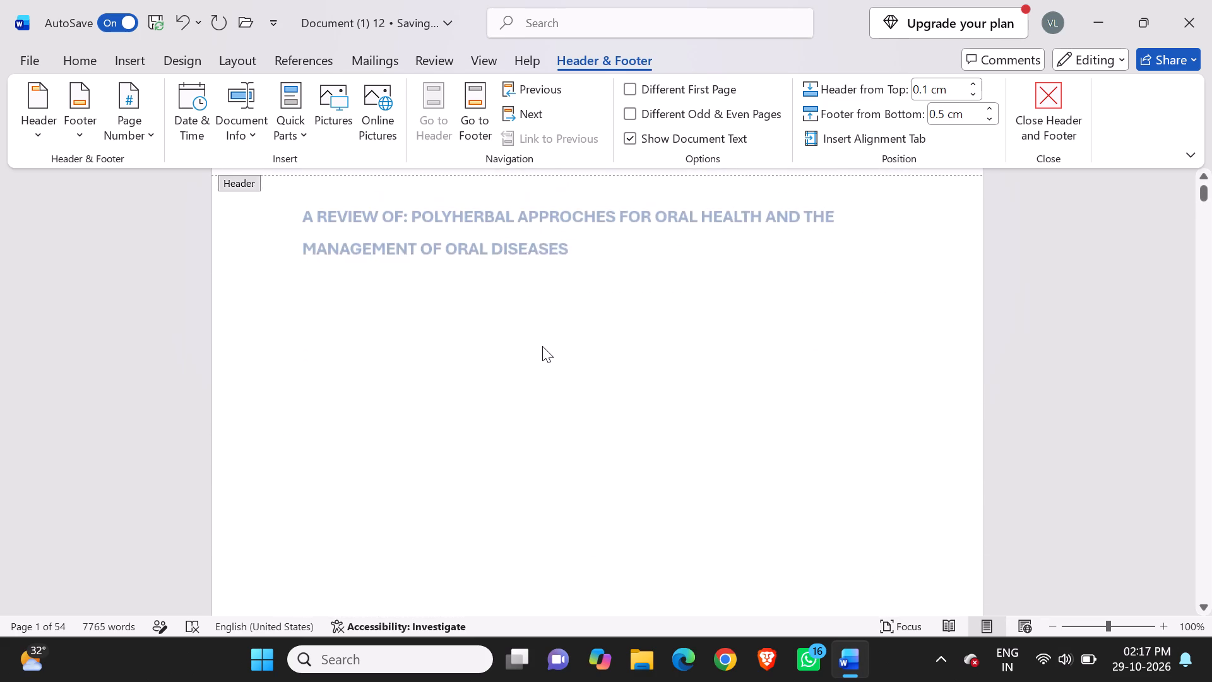
Save a copy of the document in the Documents folder as Document (1) 12, replacing the existing file of that name.
scroll(536, 356, up, 1)
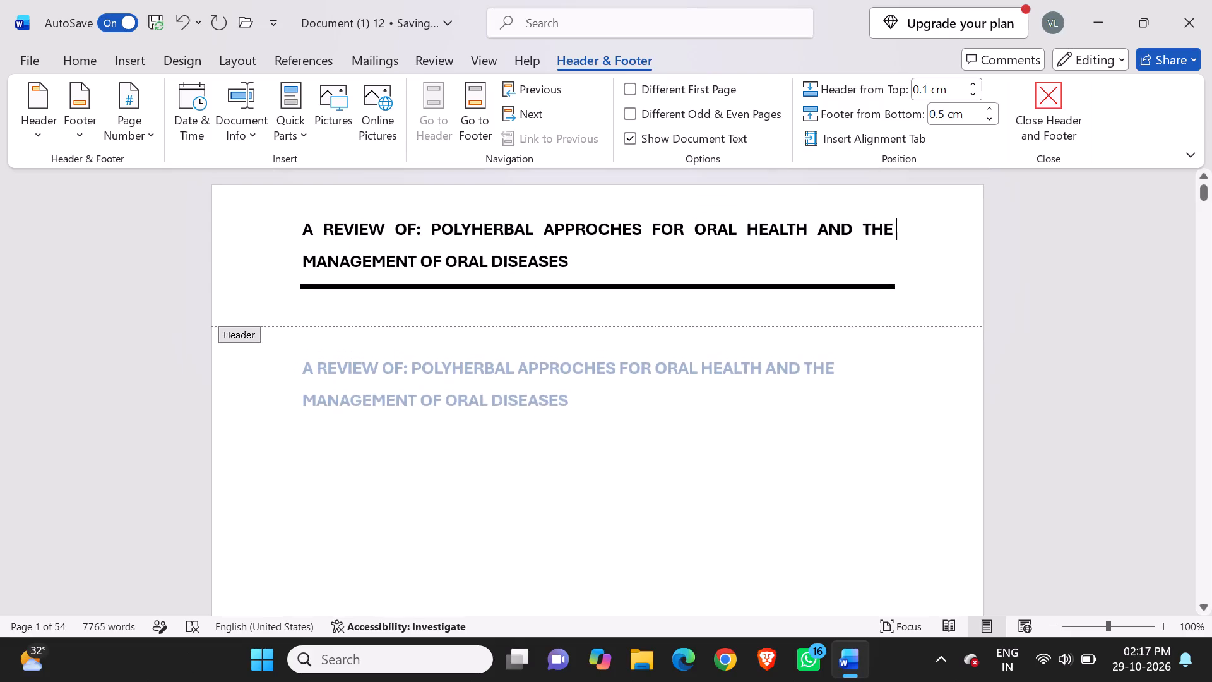
click(126, 23)
click(32, 56)
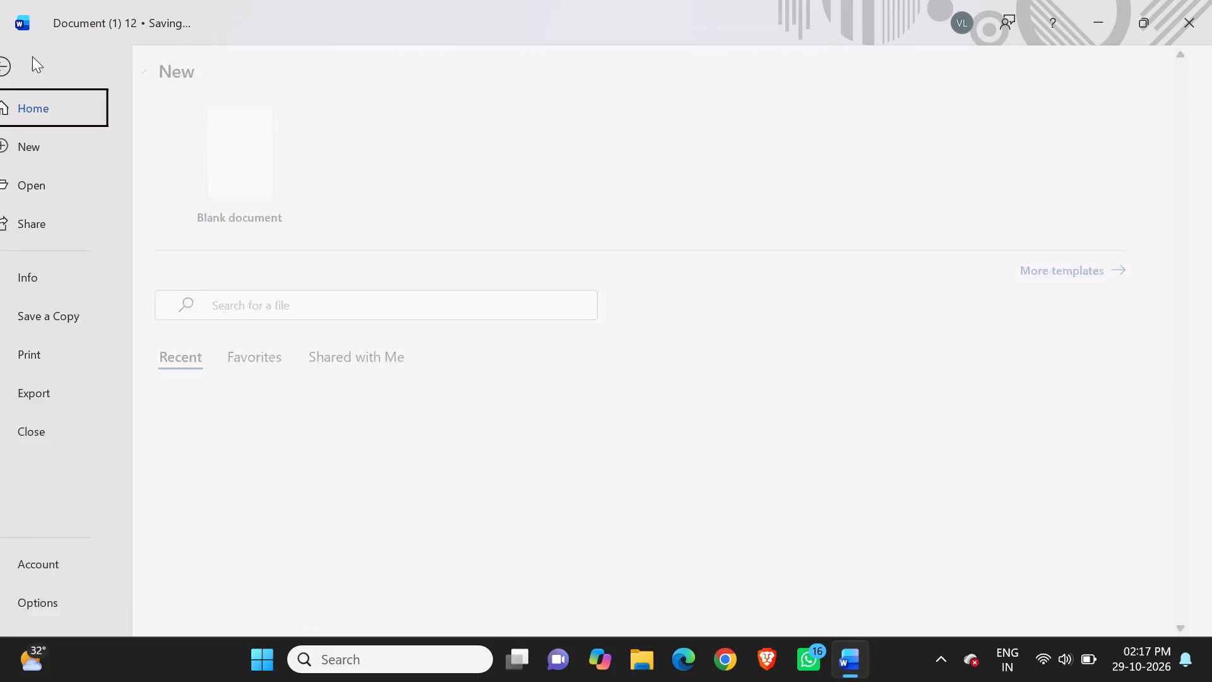
click(86, 316)
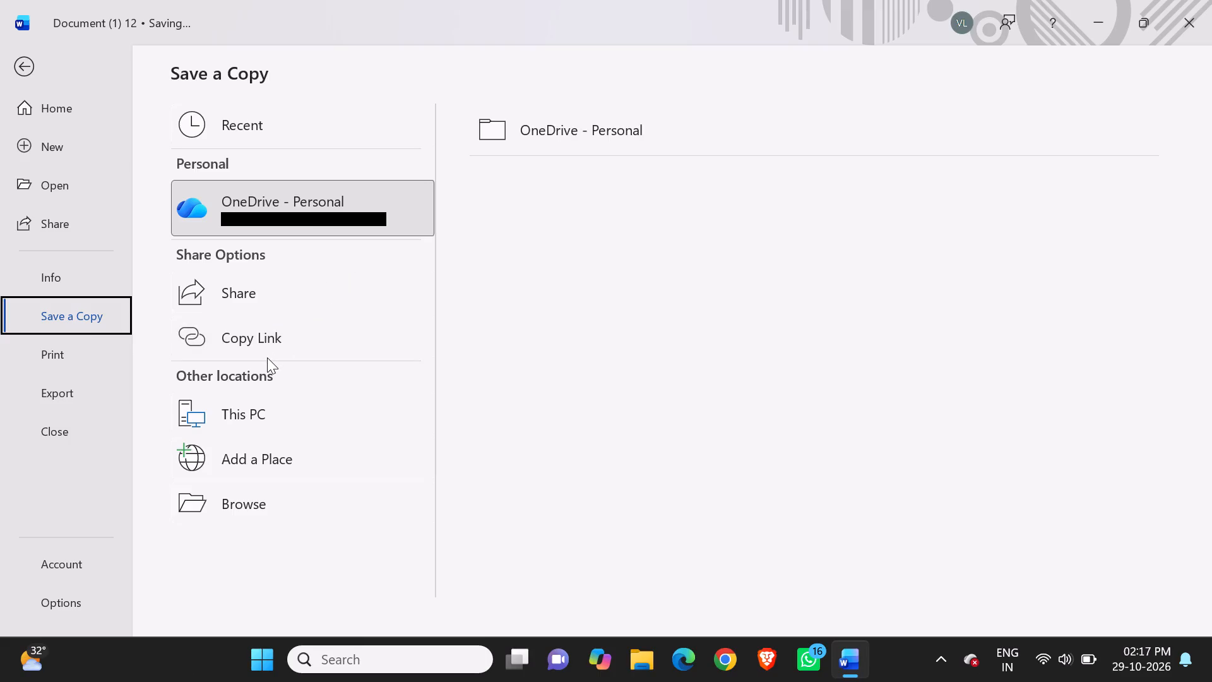
click(264, 401)
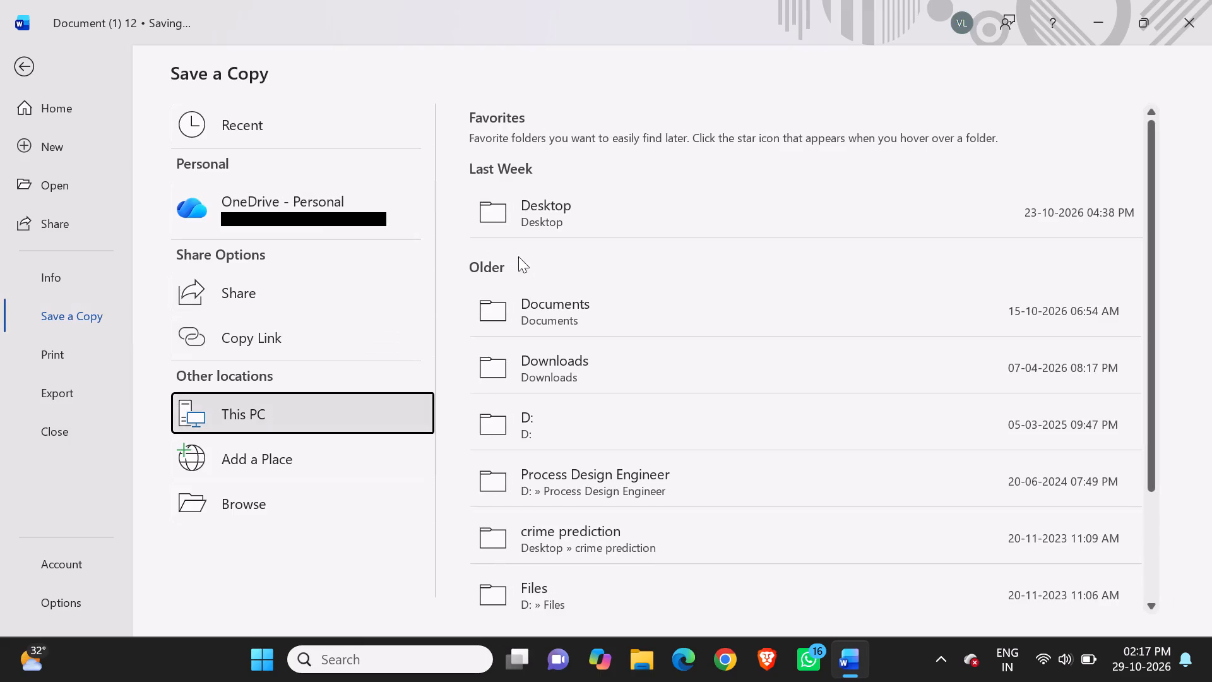
click(542, 294)
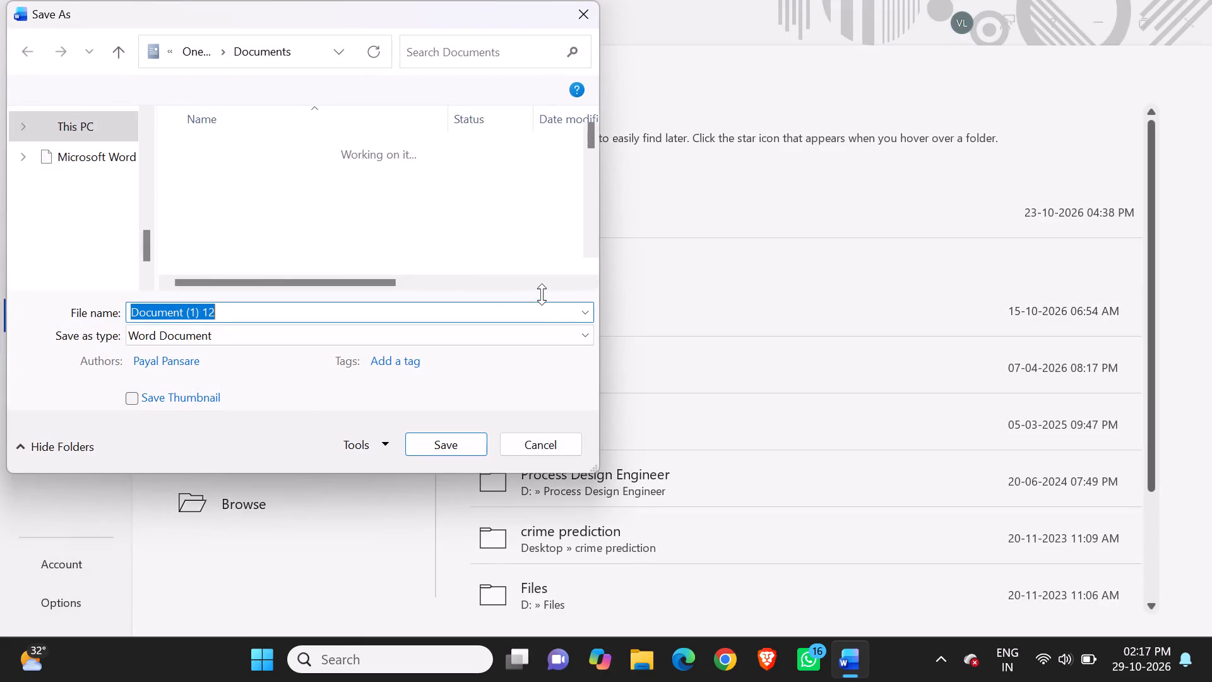
click(468, 443)
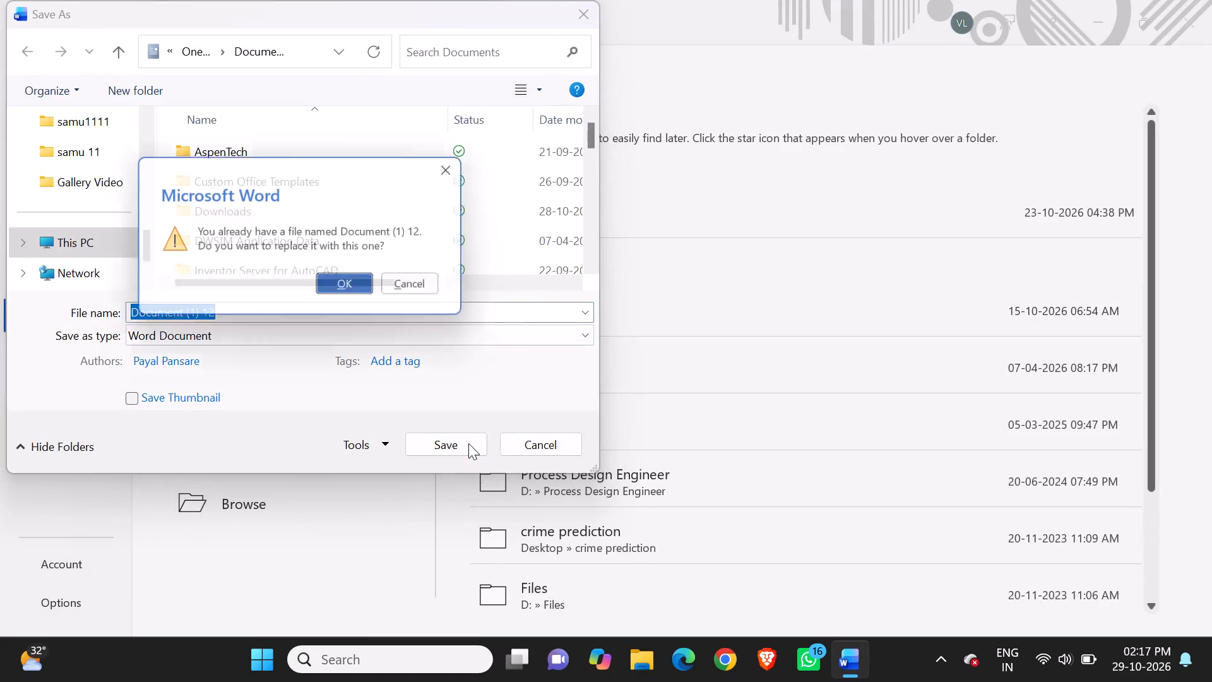
click(359, 287)
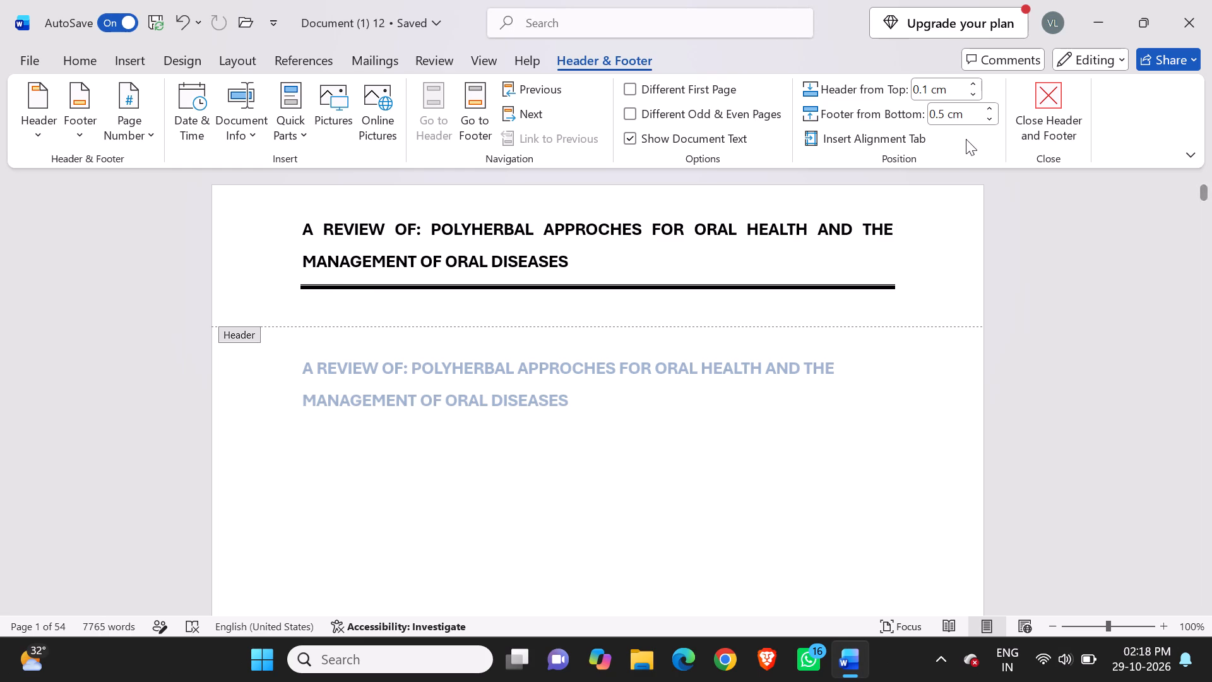
Minimize the saved review document to the desktop and close it.
click(1105, 27)
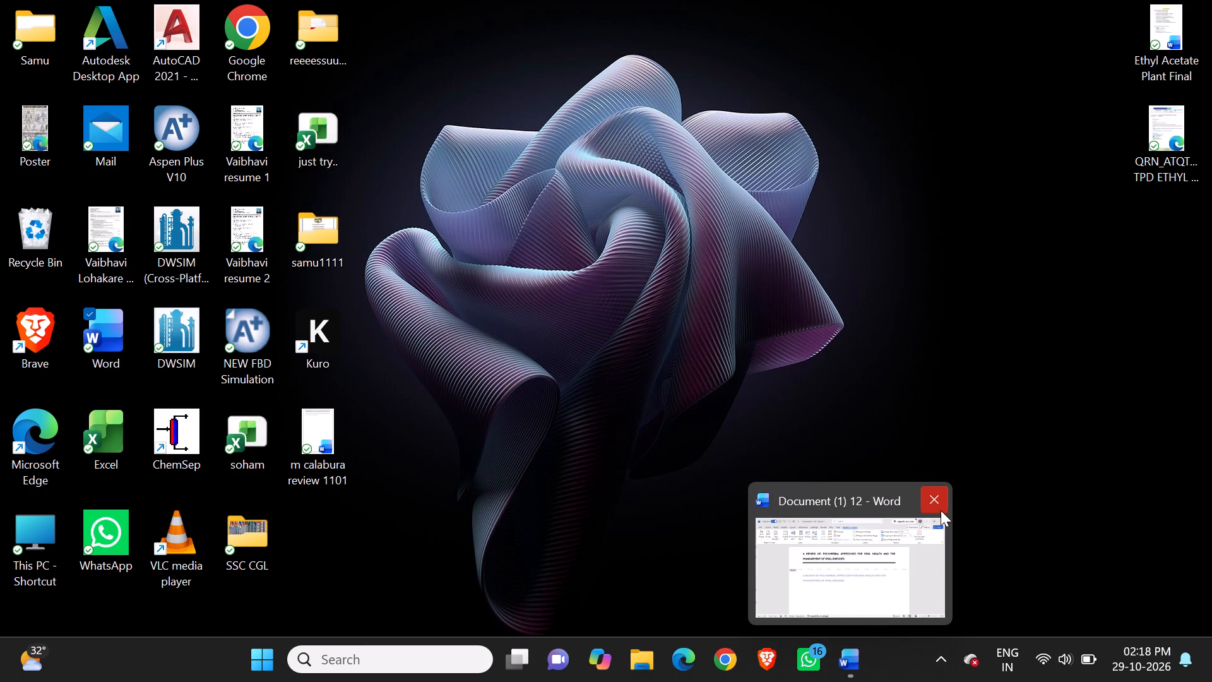
click(940, 510)
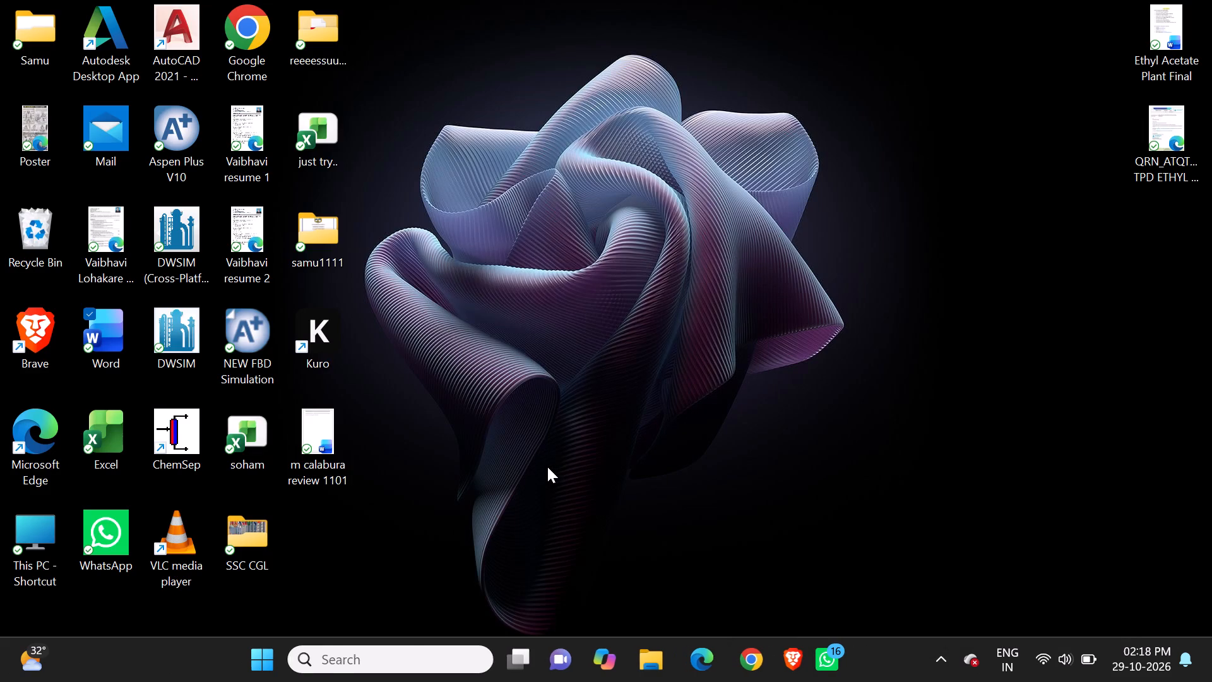
Start Word from the desktop, maximize it, and reopen the recent file Document (1) 12 to check the saved header.
double_click(107, 330)
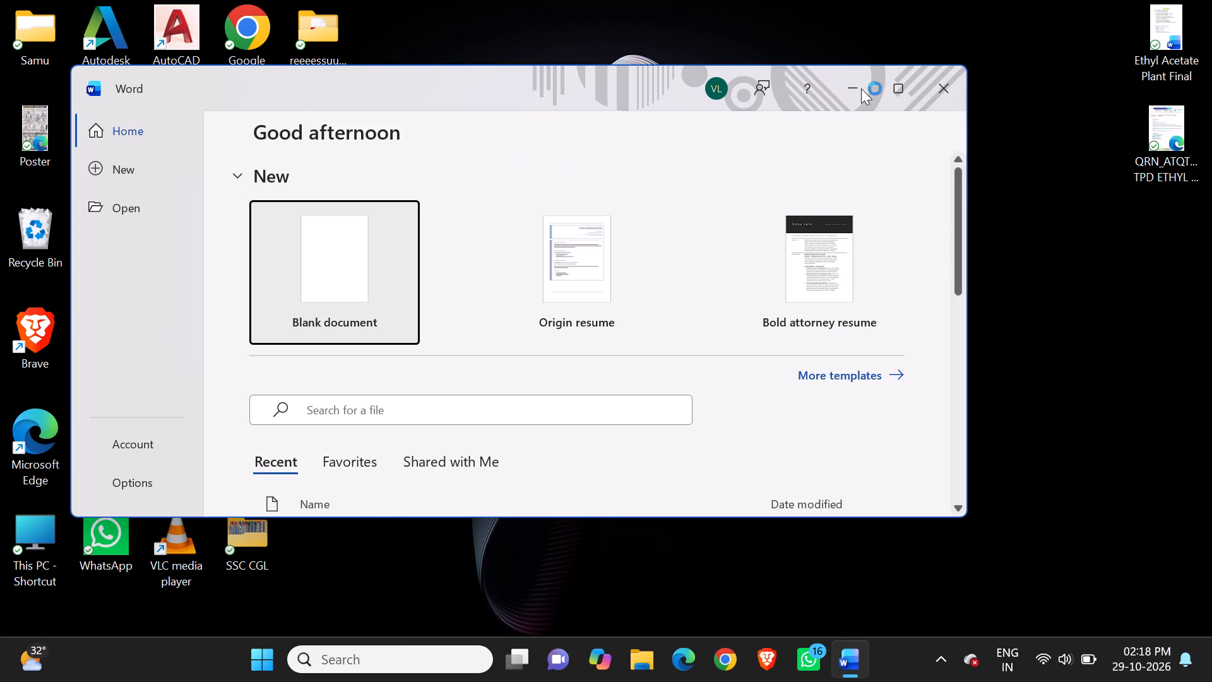
click(889, 94)
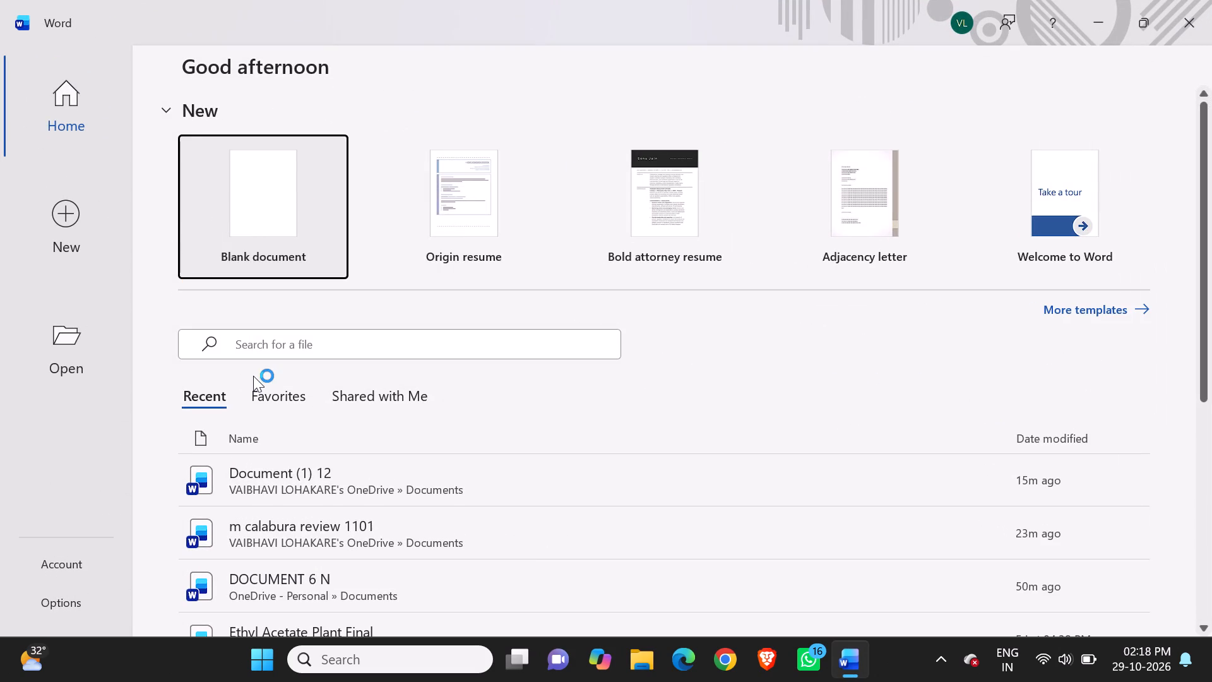
click(280, 478)
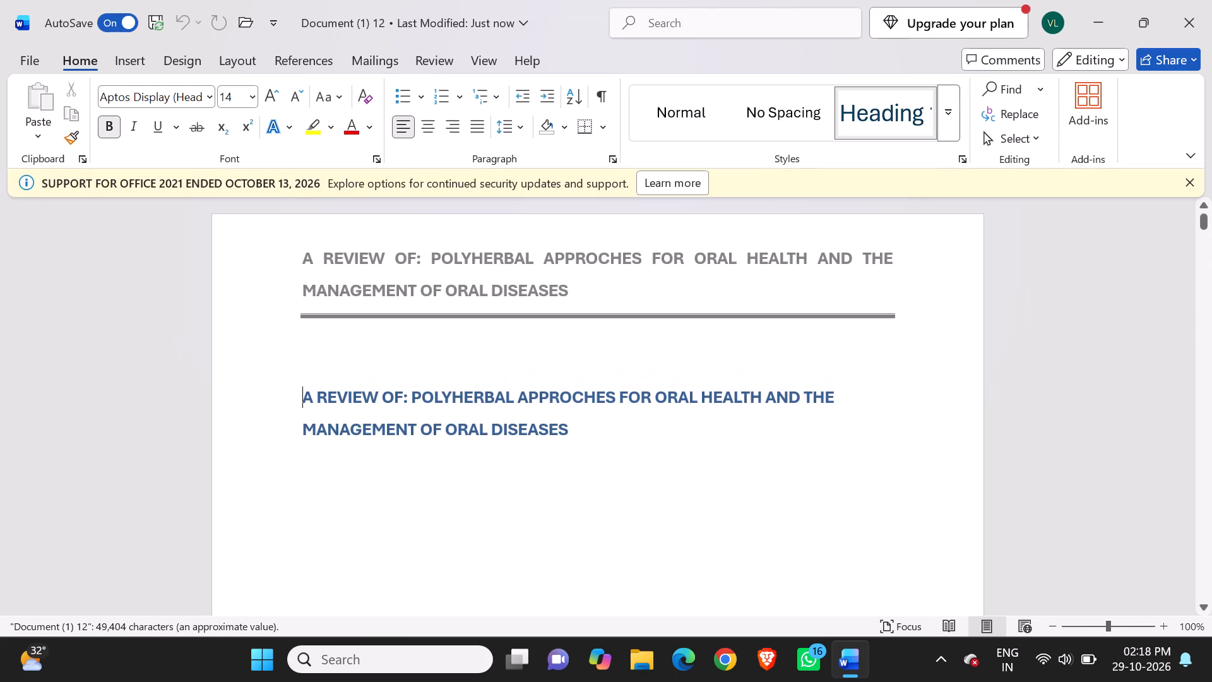
Minimize the reopened document Document (1) 12 and close it, returning to the desktop.
click(1087, 23)
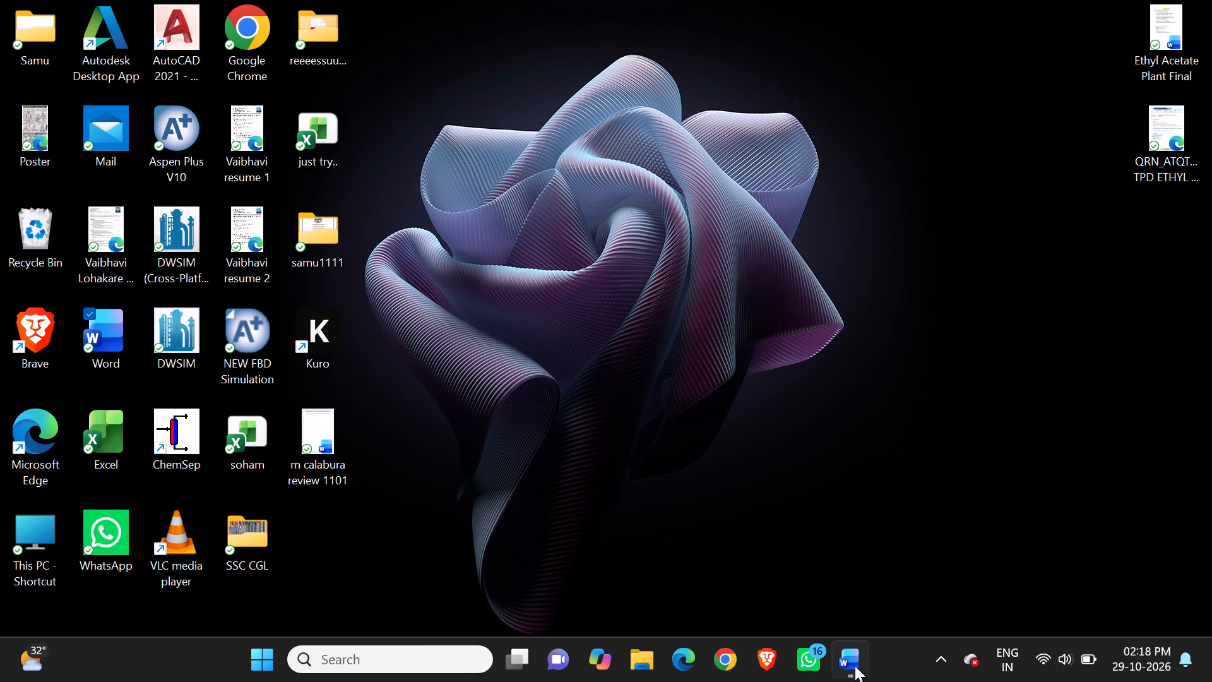
click(945, 501)
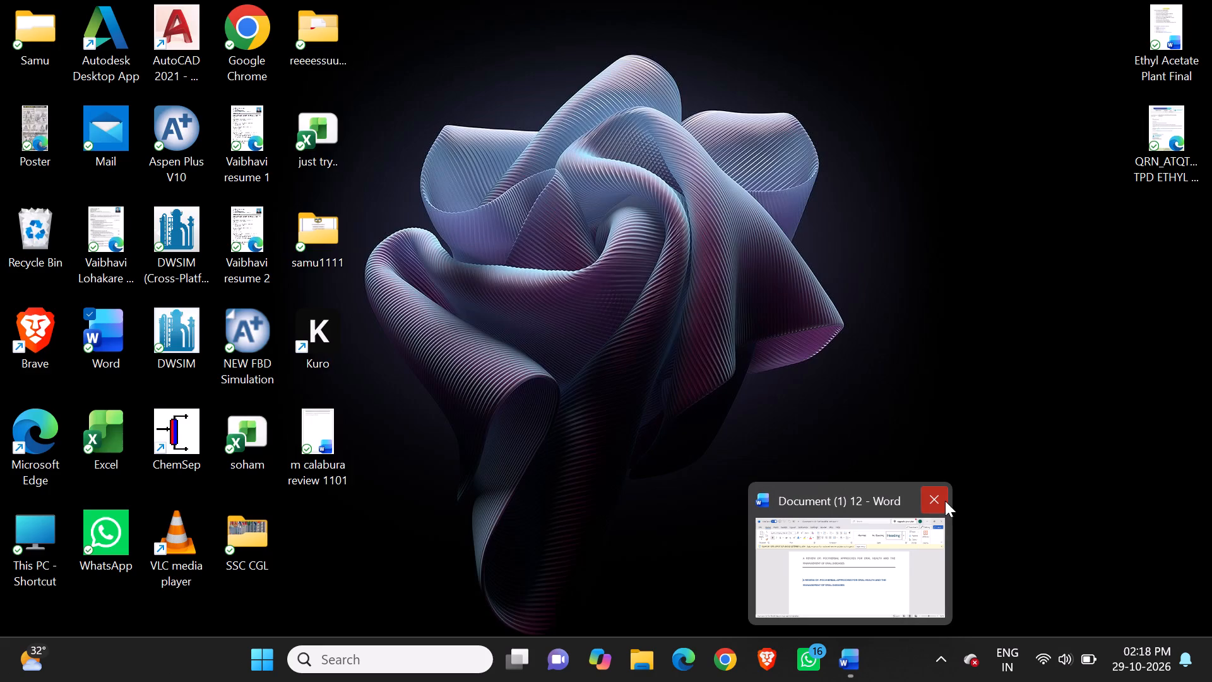
click(936, 503)
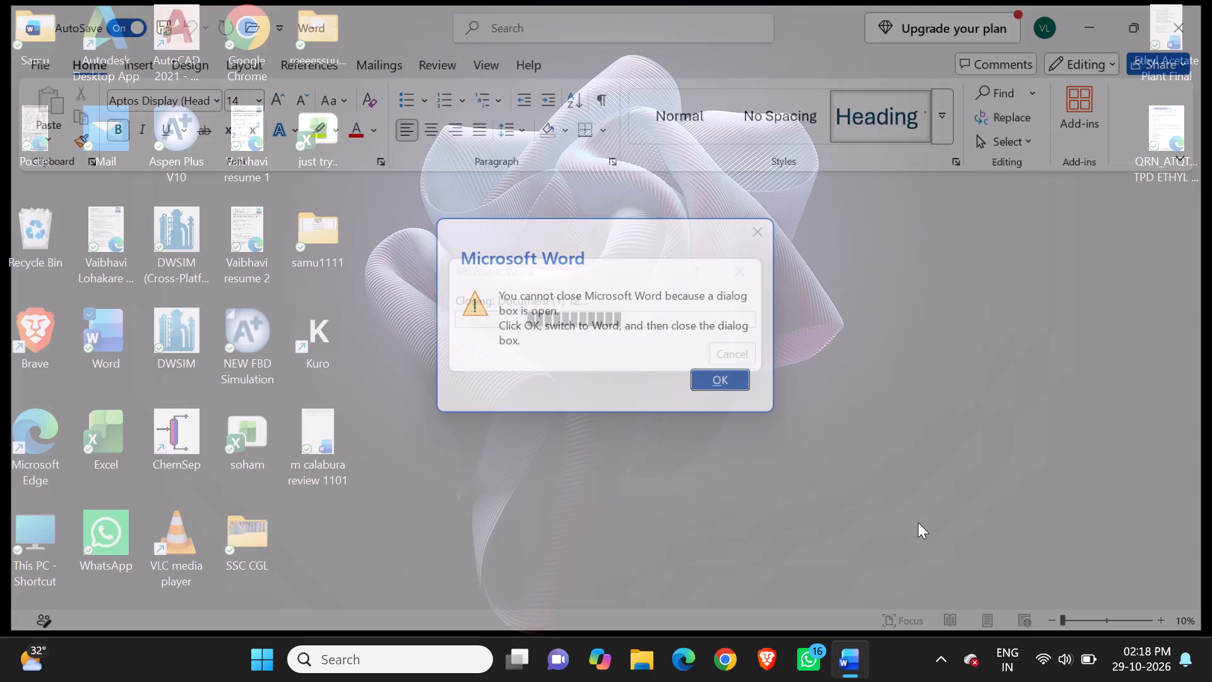
click(842, 654)
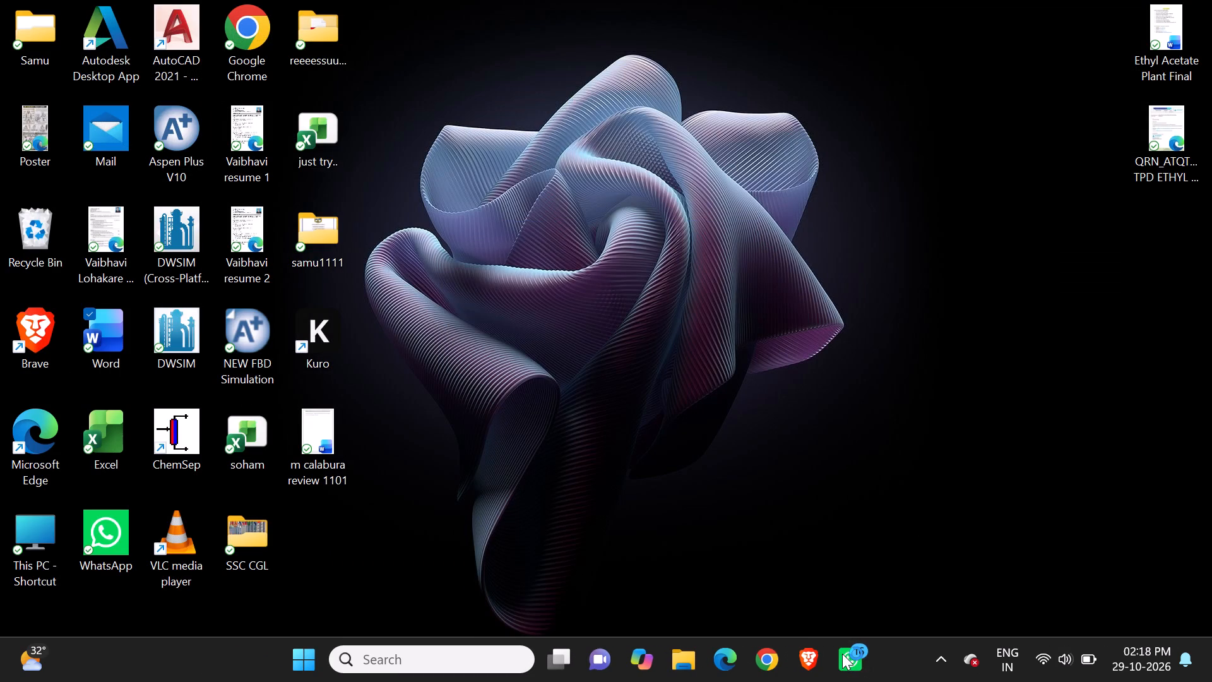
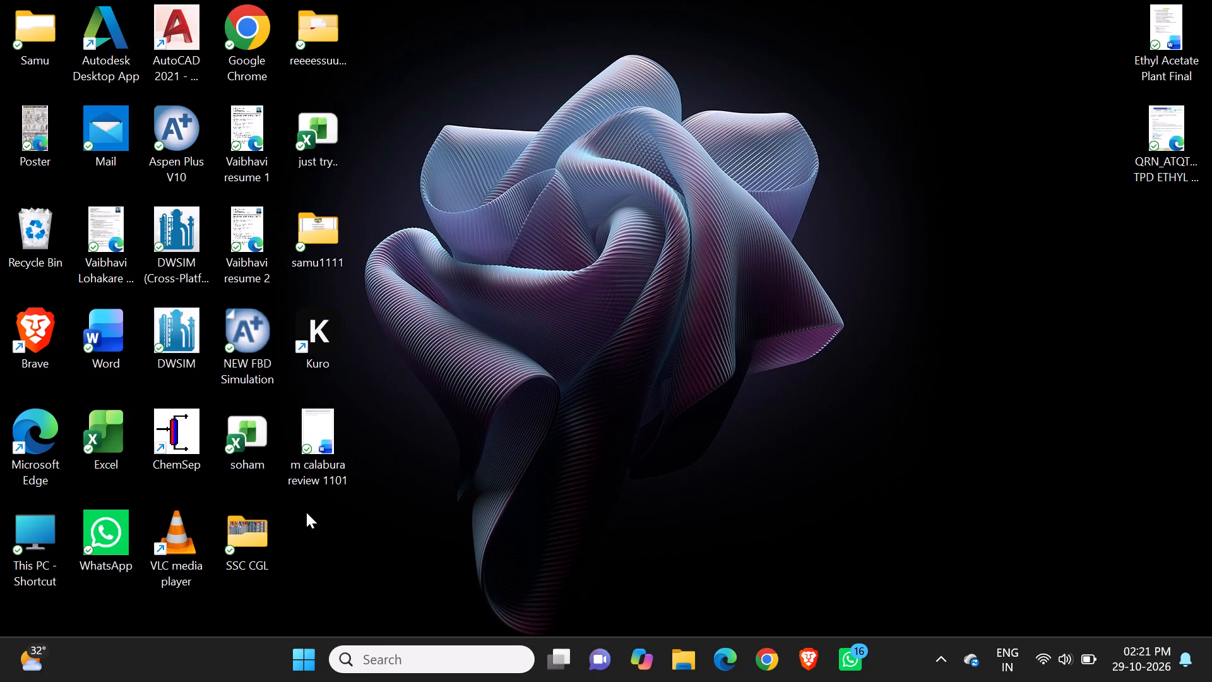
Open the m calabura review 1101 document from the desktop and examine its header, footer, page border and opening pages.
double_click(310, 455)
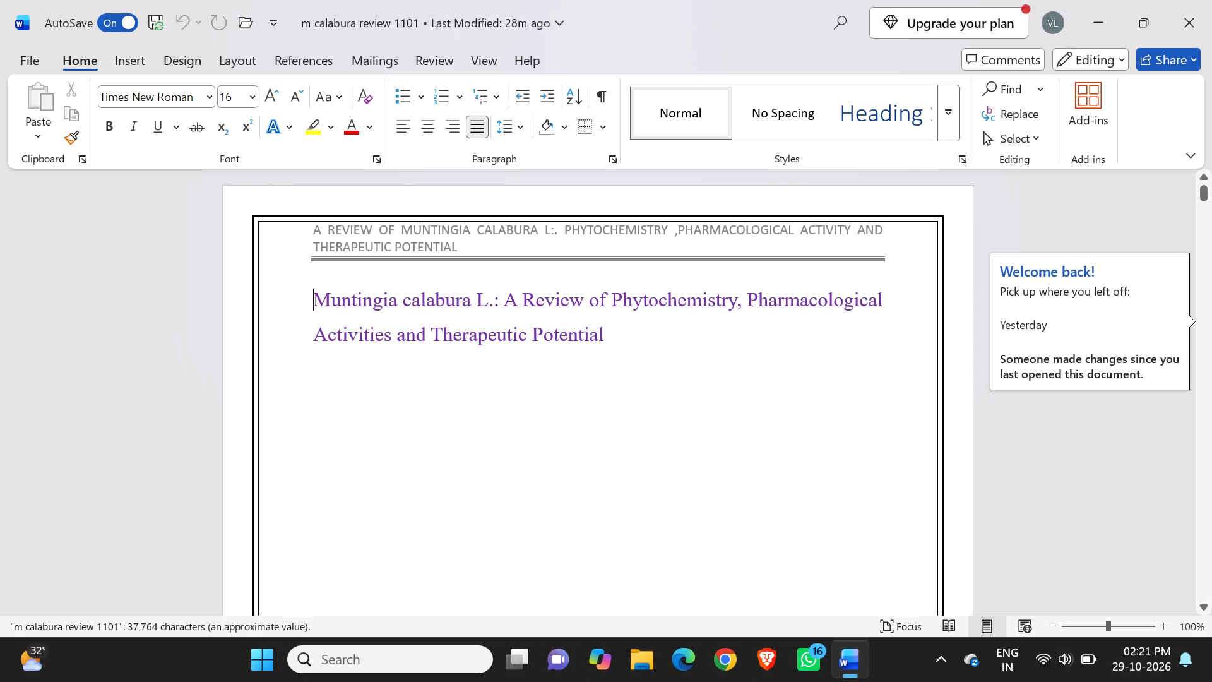
scroll(310, 455, down, 9)
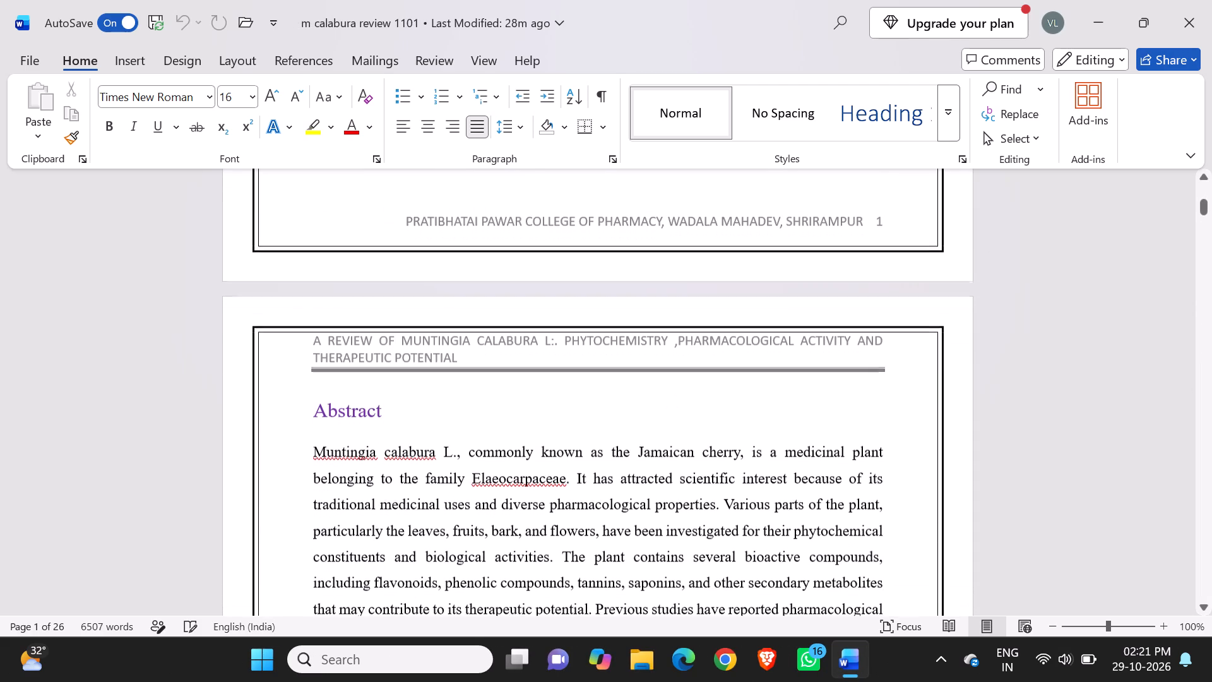
click(307, 437)
scroll(307, 434, down, 1)
click(309, 378)
scroll(309, 371, down, 4)
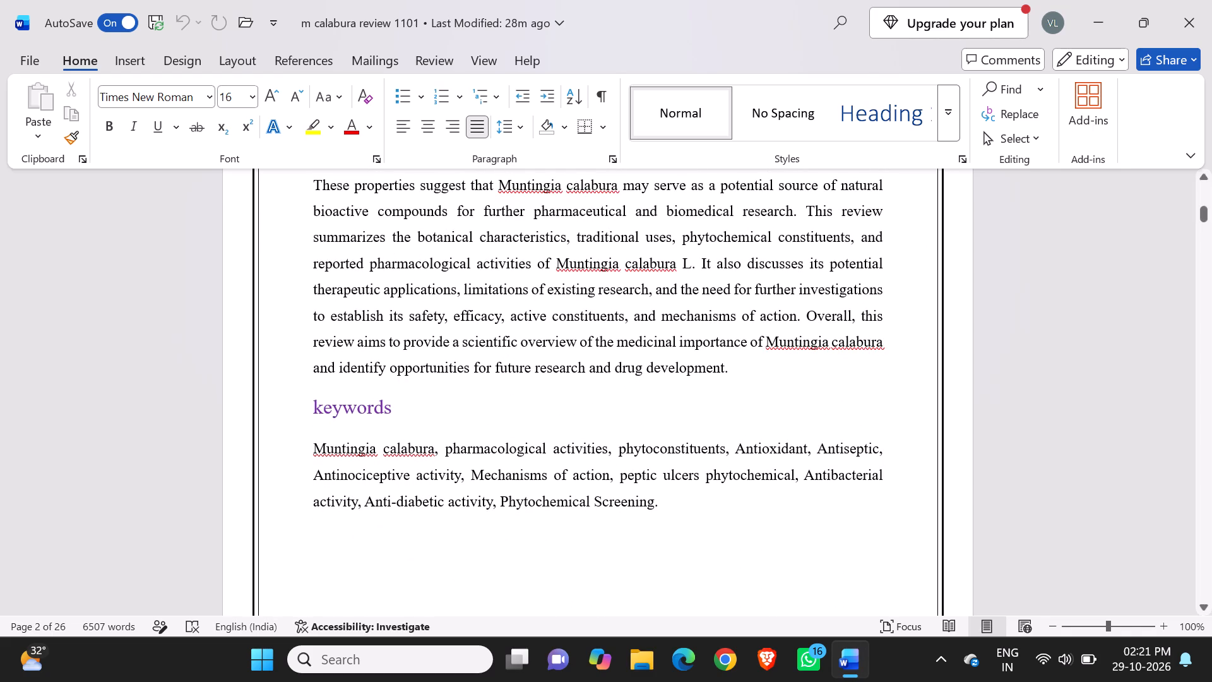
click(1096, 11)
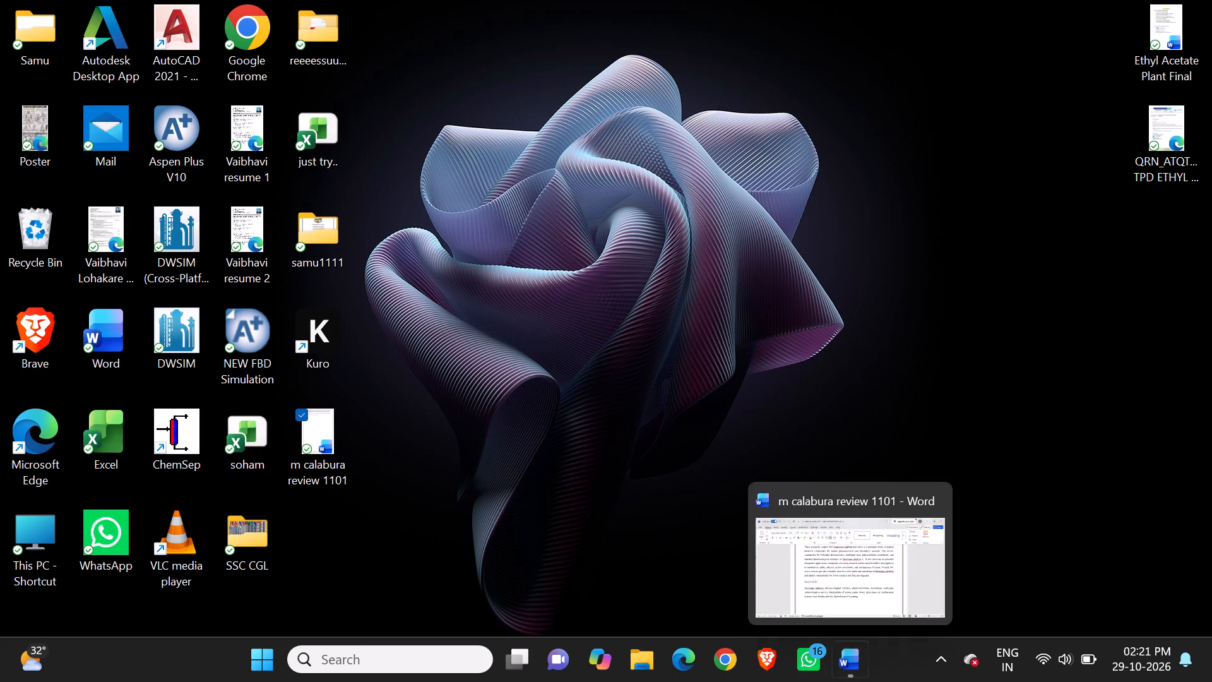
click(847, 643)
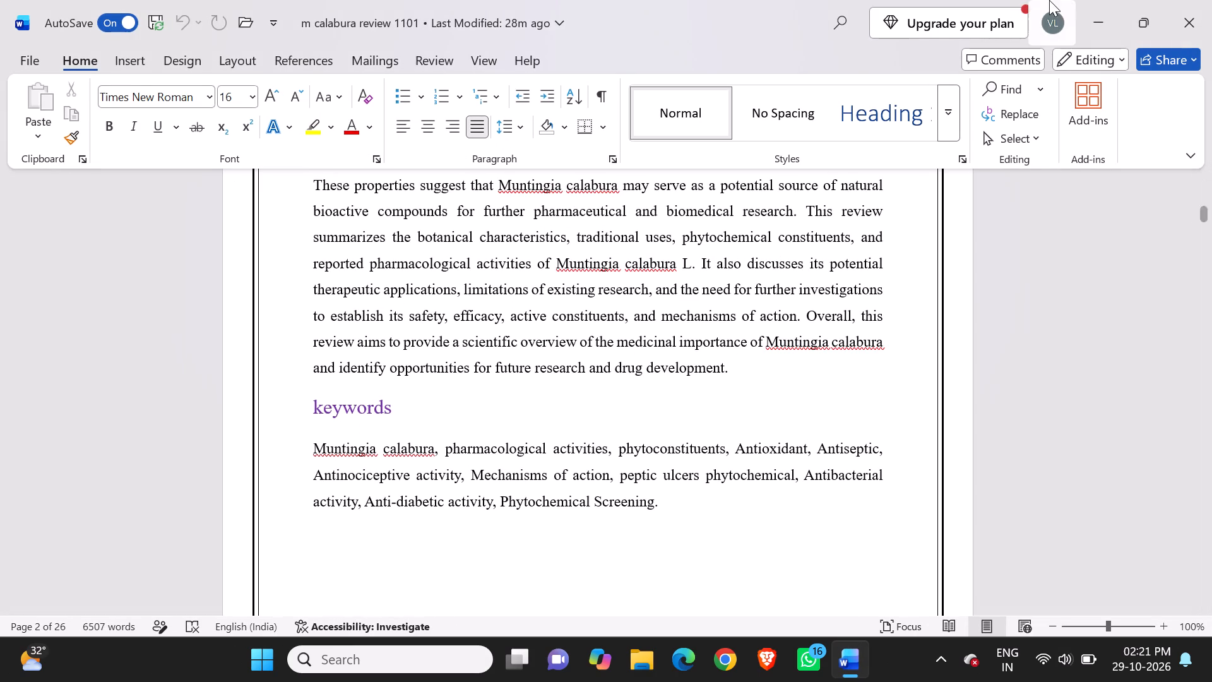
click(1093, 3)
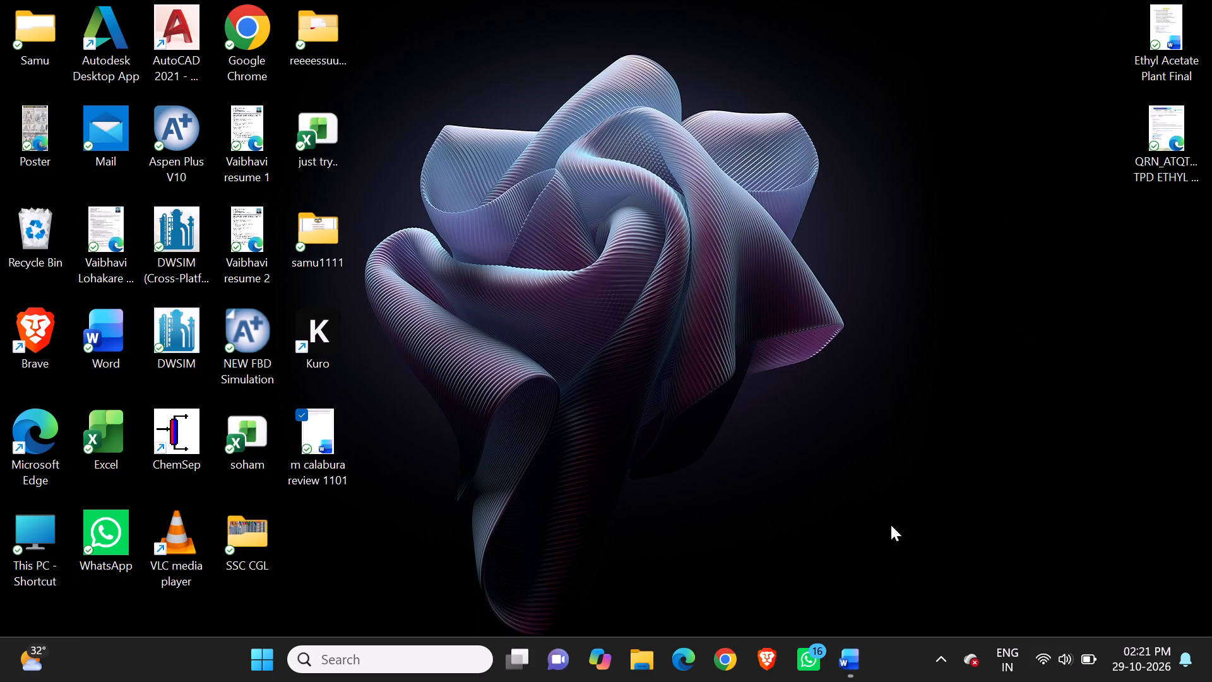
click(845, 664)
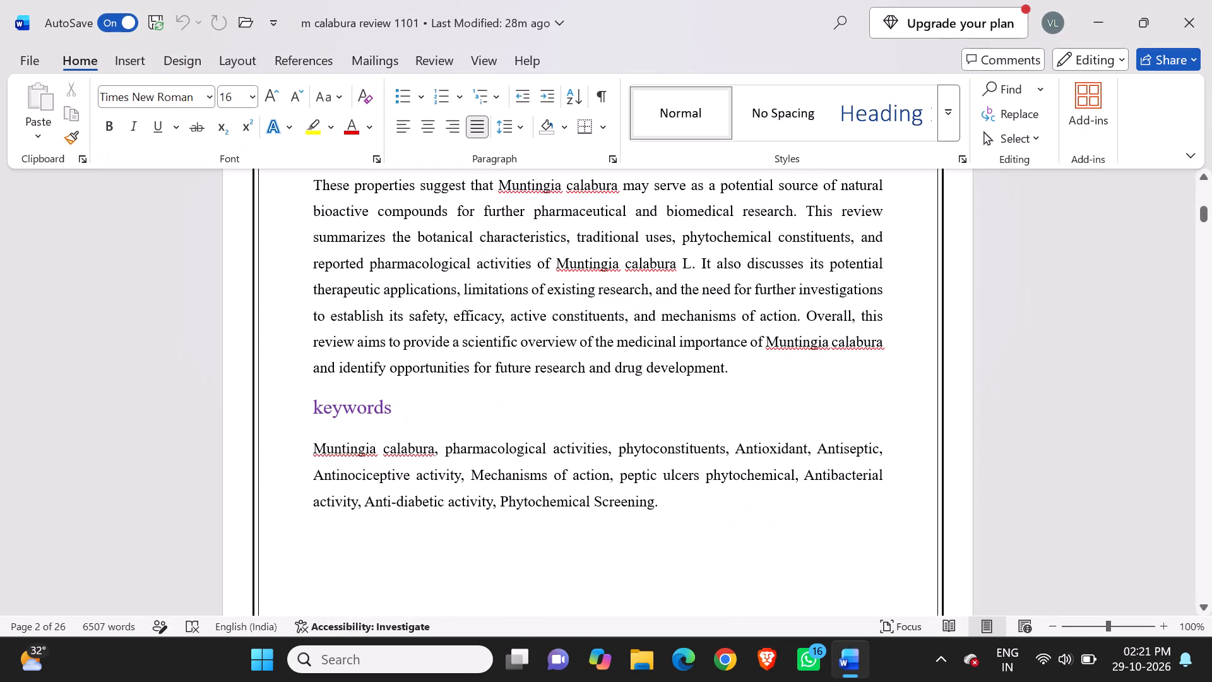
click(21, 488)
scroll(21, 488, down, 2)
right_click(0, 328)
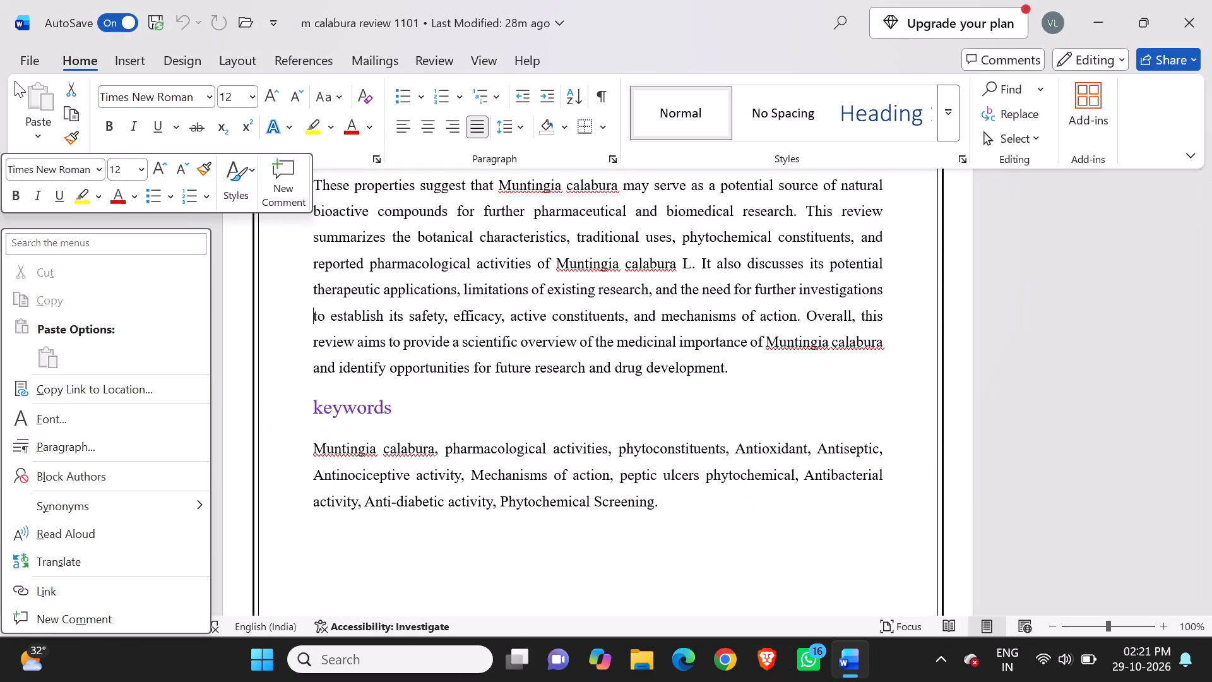
Open the recent file Document (1) 12 from the Documents folder and go to its title page.
click(29, 55)
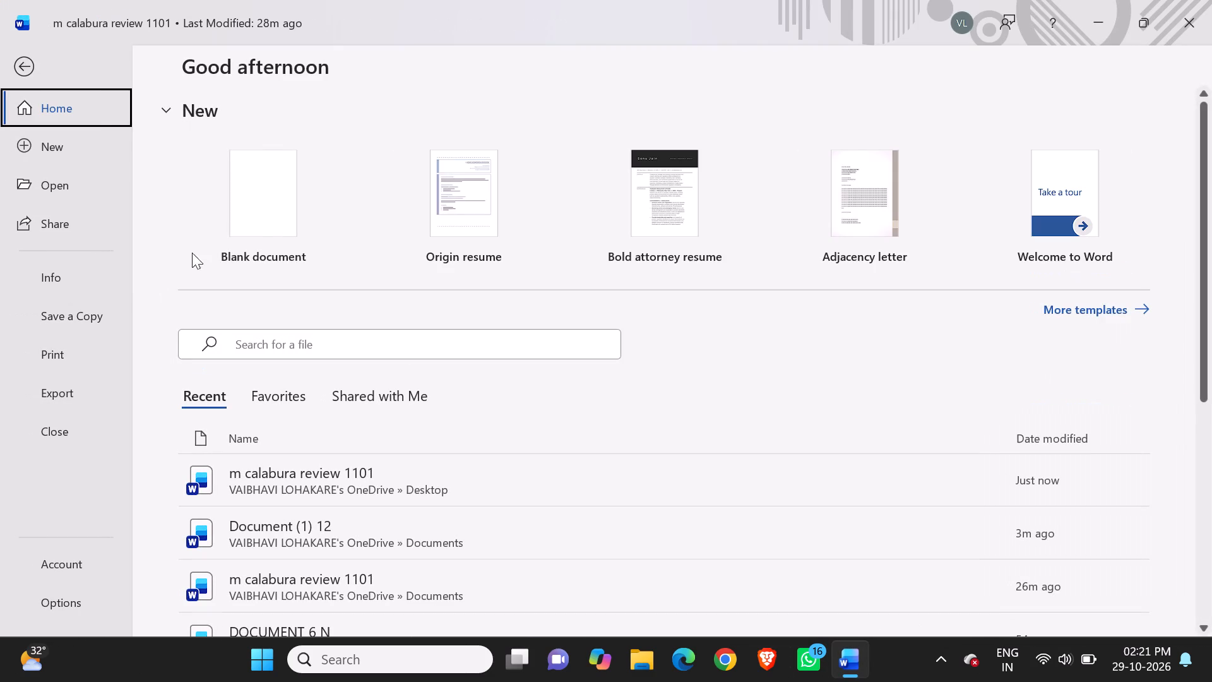
click(396, 537)
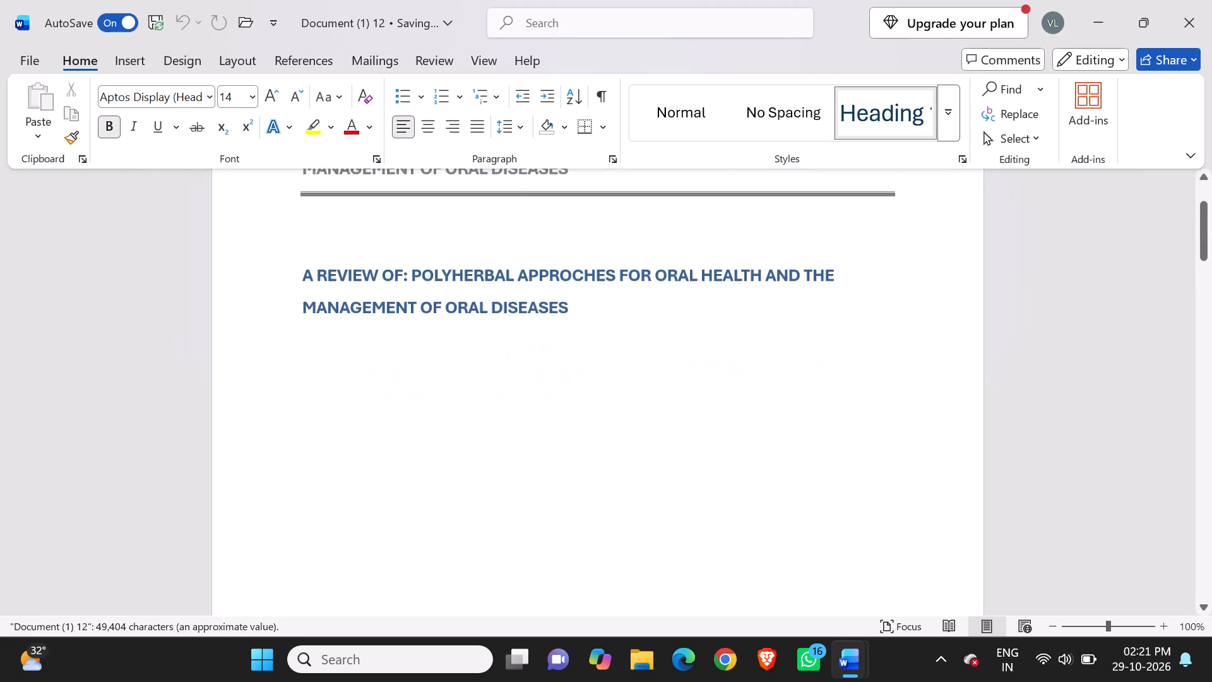
scroll(397, 537, down, 9)
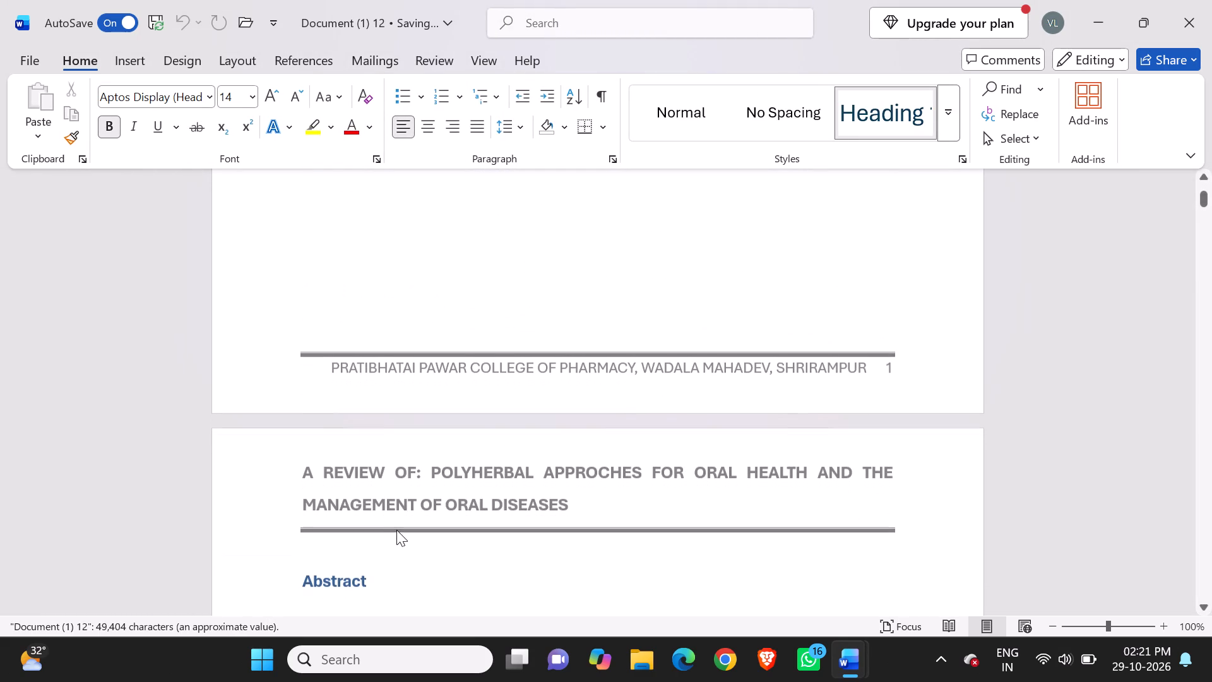
scroll(423, 610, up, 1)
scroll(458, 321, up, 2)
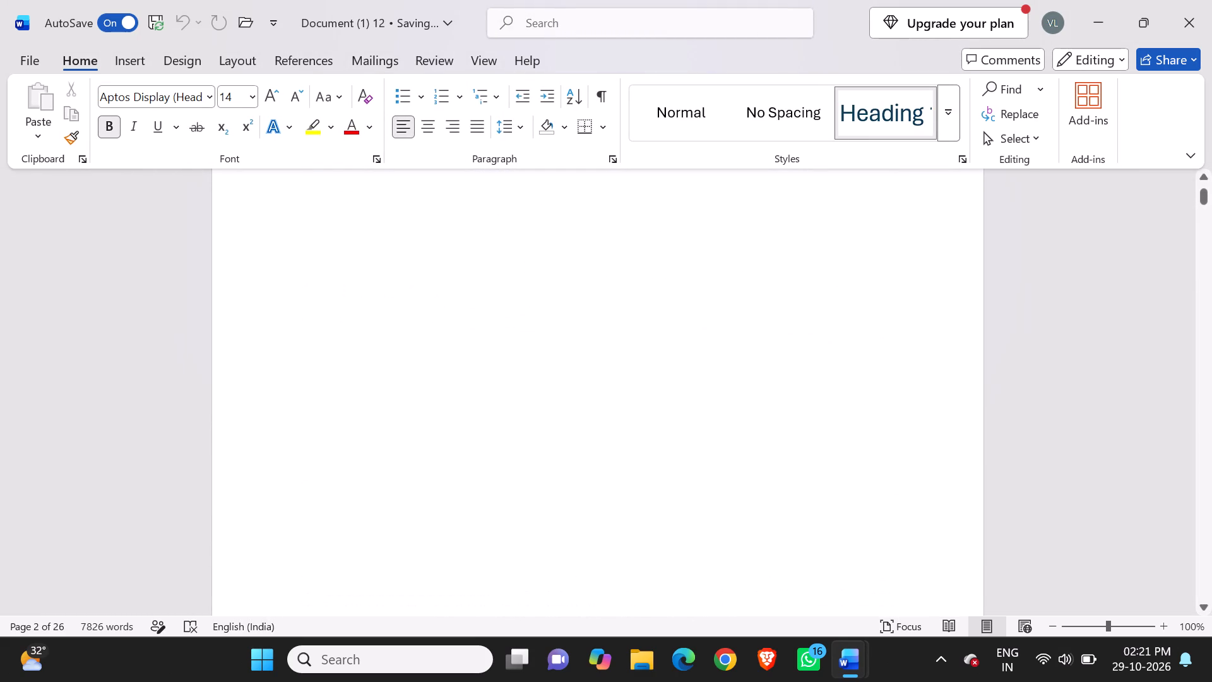
scroll(458, 321, up, 3)
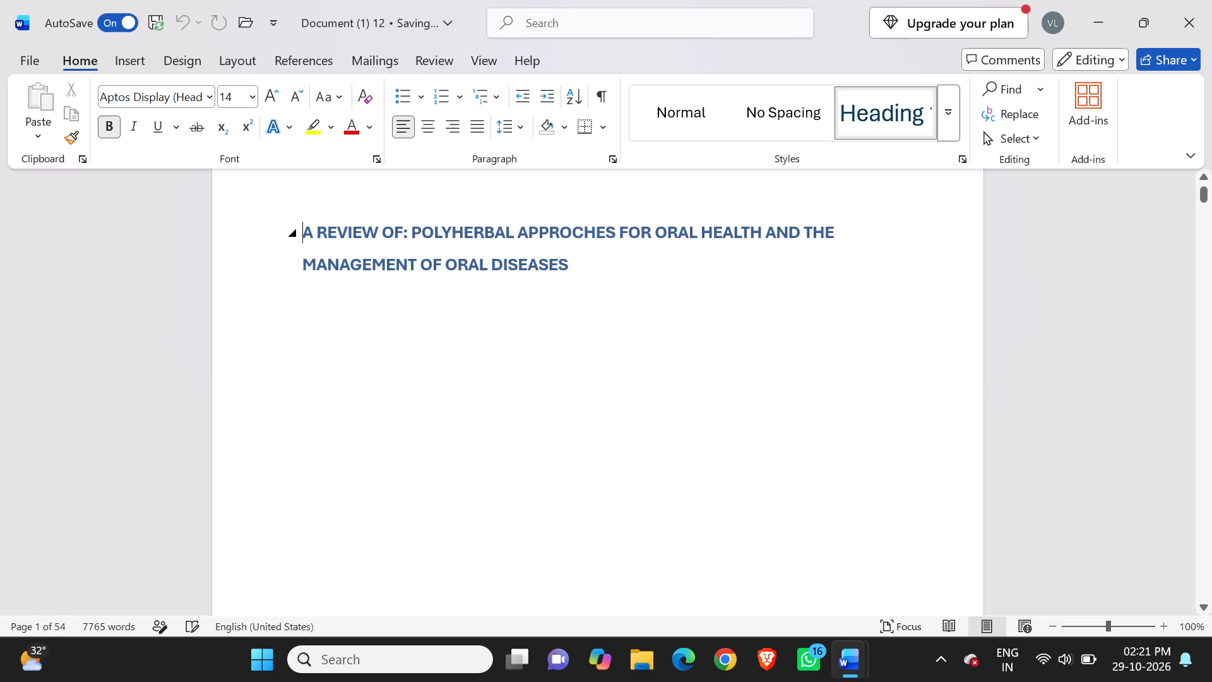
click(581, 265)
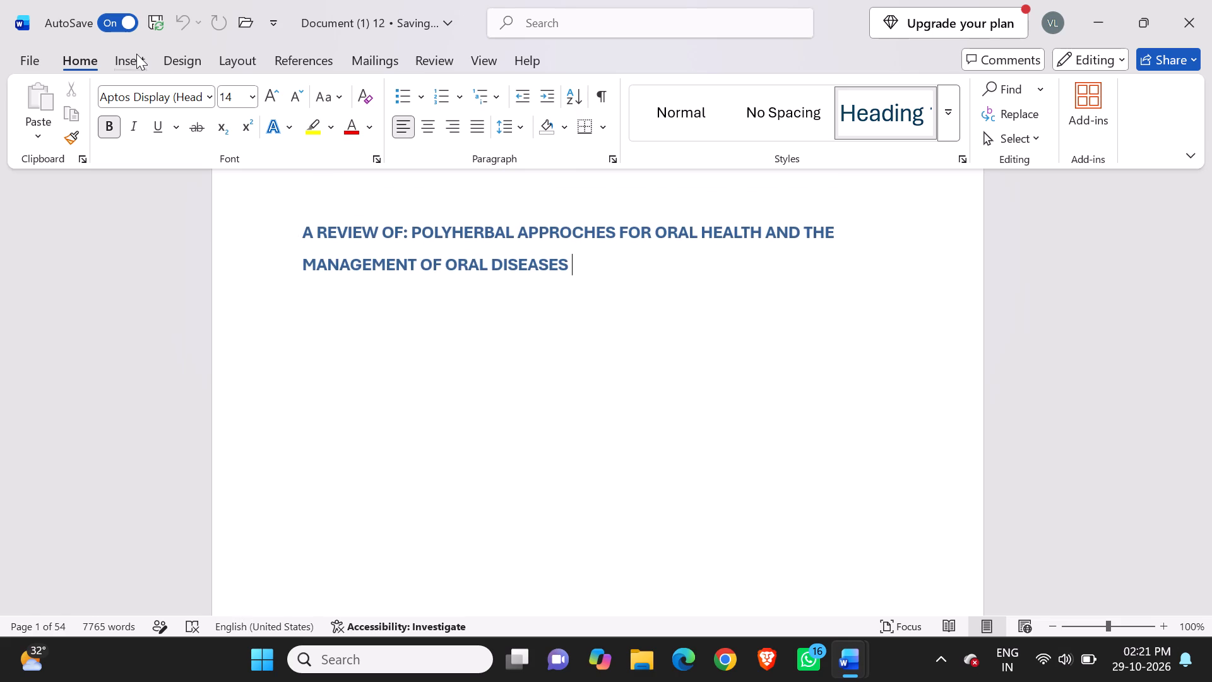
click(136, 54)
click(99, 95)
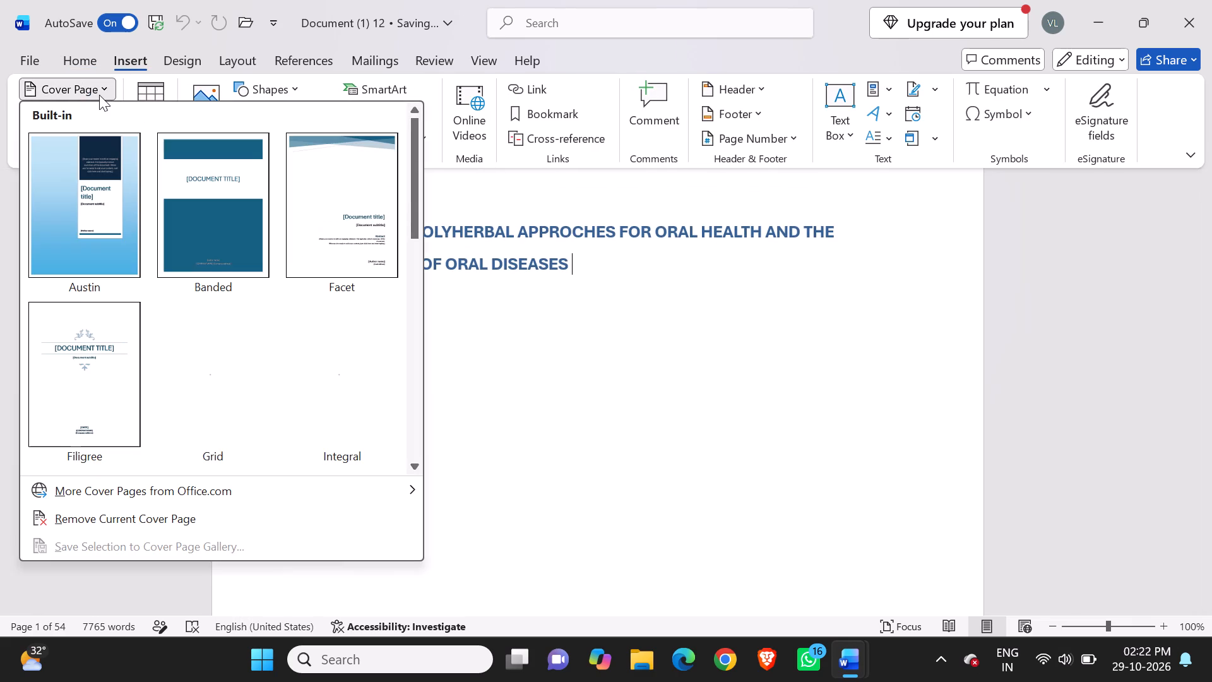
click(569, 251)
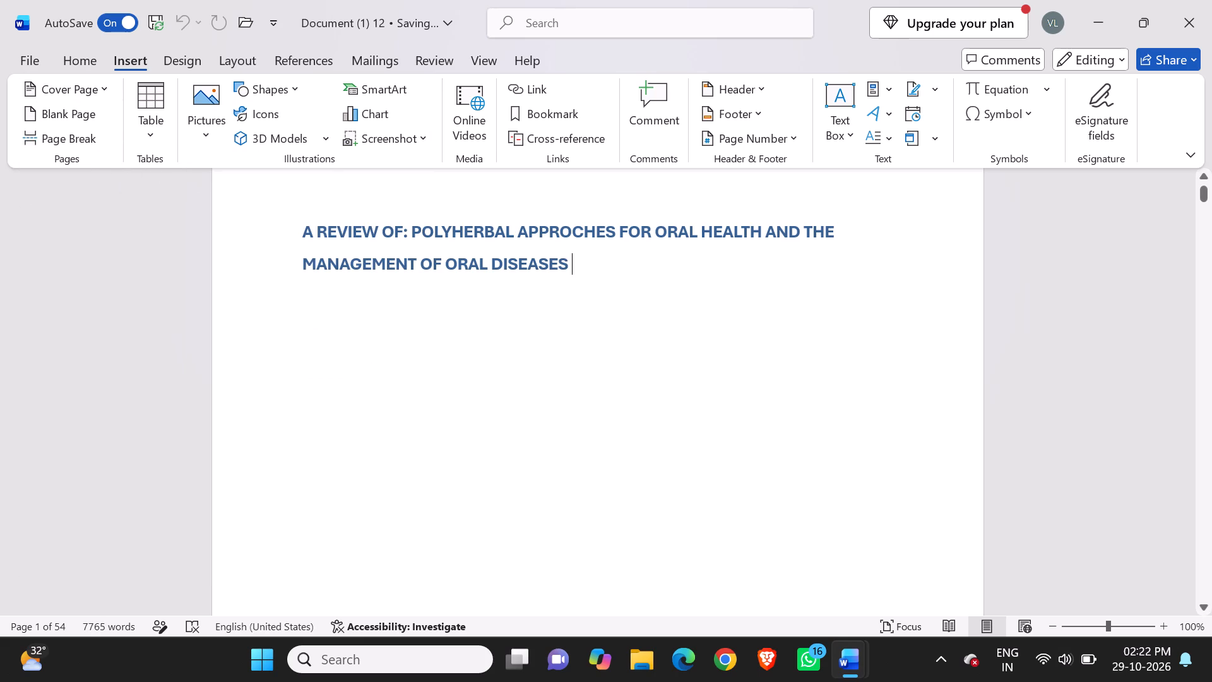
Examine the title page of the polyherbal review down to its footer and the start of the second page.
scroll(448, 297, up, 1)
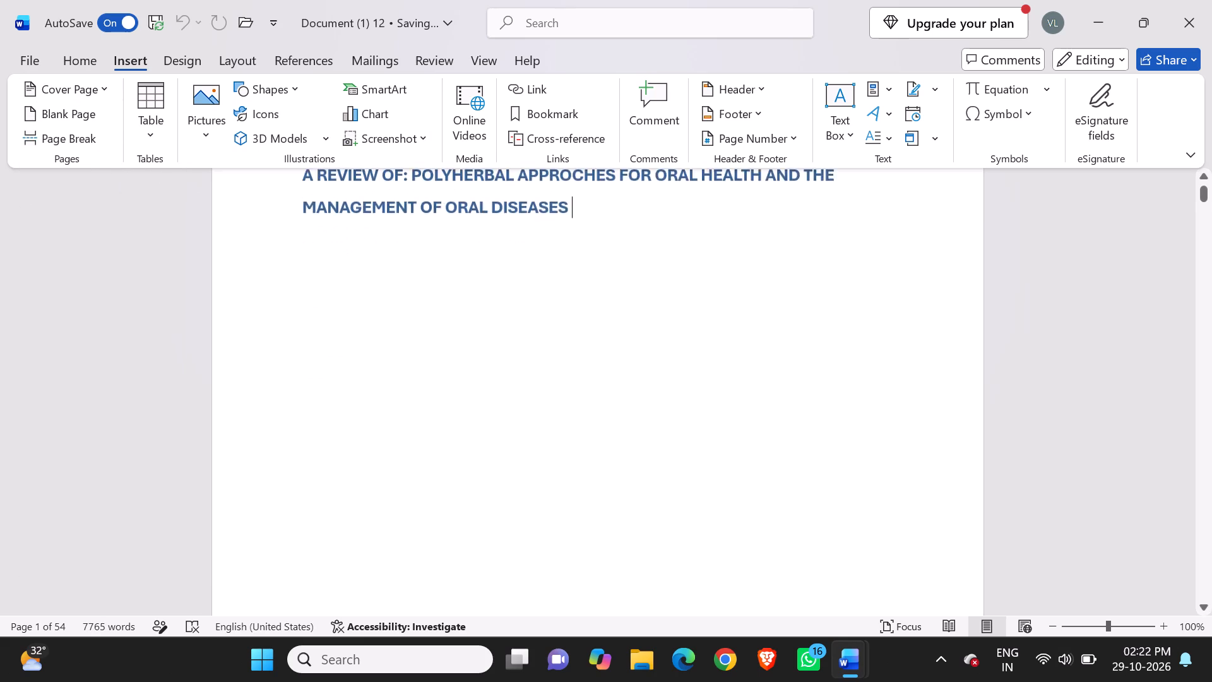
scroll(448, 297, up, 2)
scroll(448, 297, down, 3)
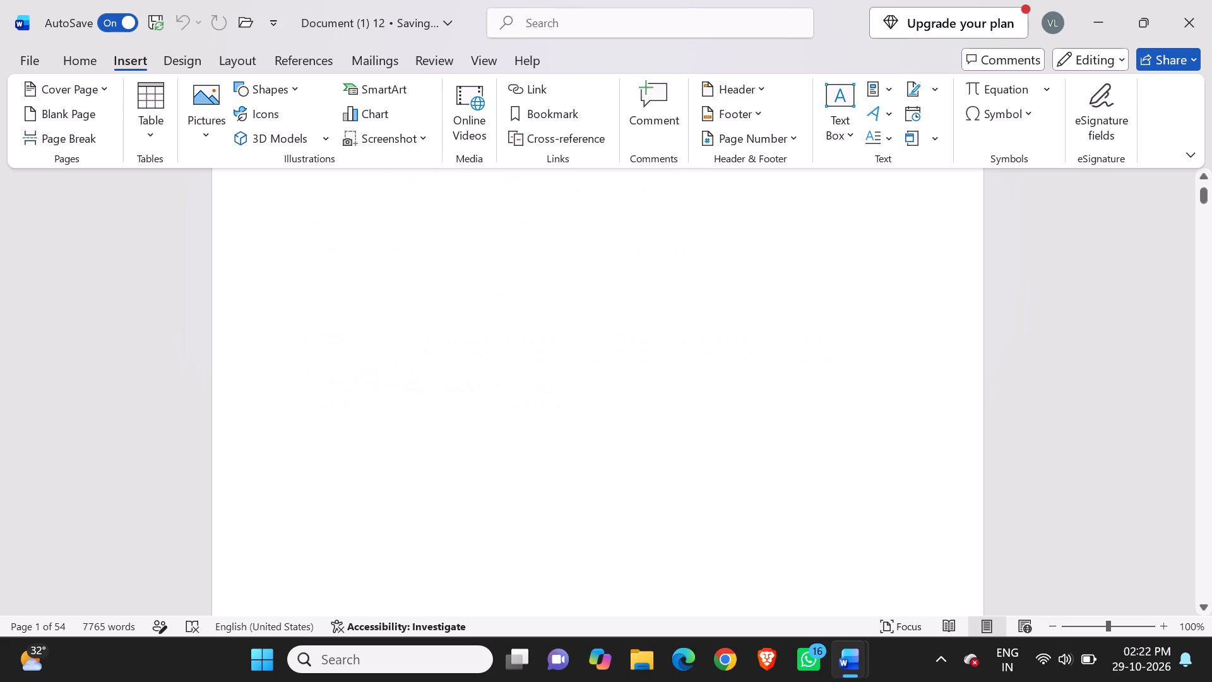
scroll(448, 297, down, 1)
click(448, 297)
scroll(448, 297, down, 2)
scroll(449, 92, up, 1)
scroll(519, 279, down, 3)
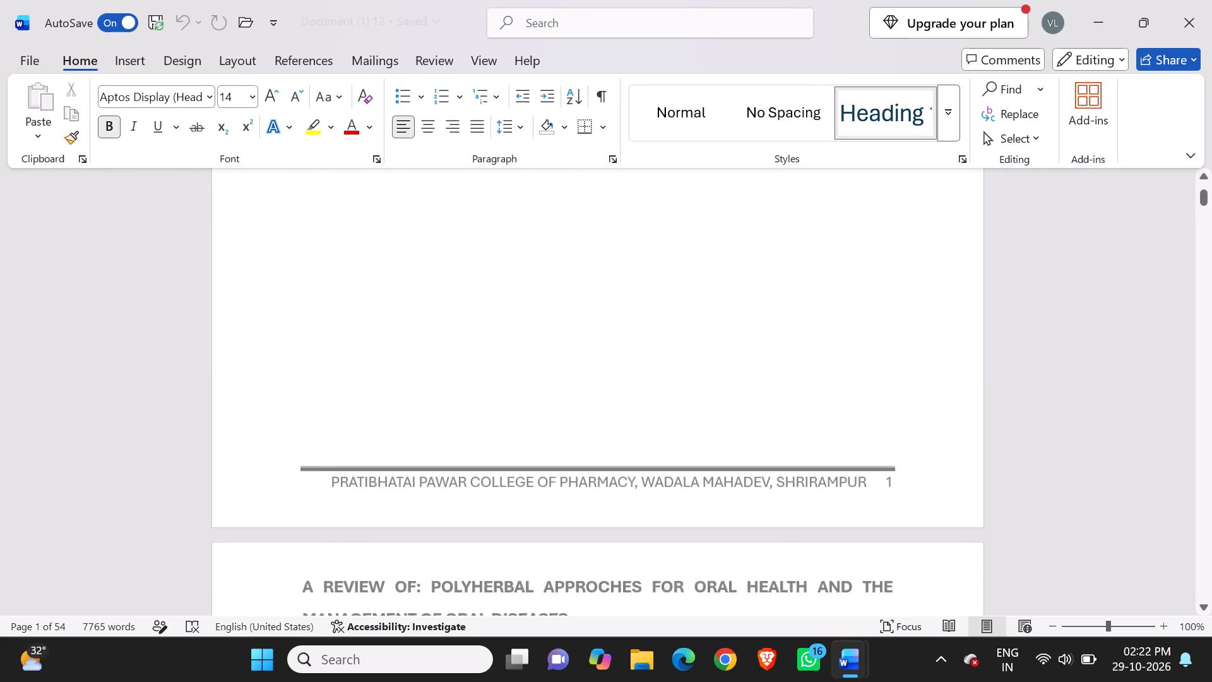
scroll(519, 279, up, 2)
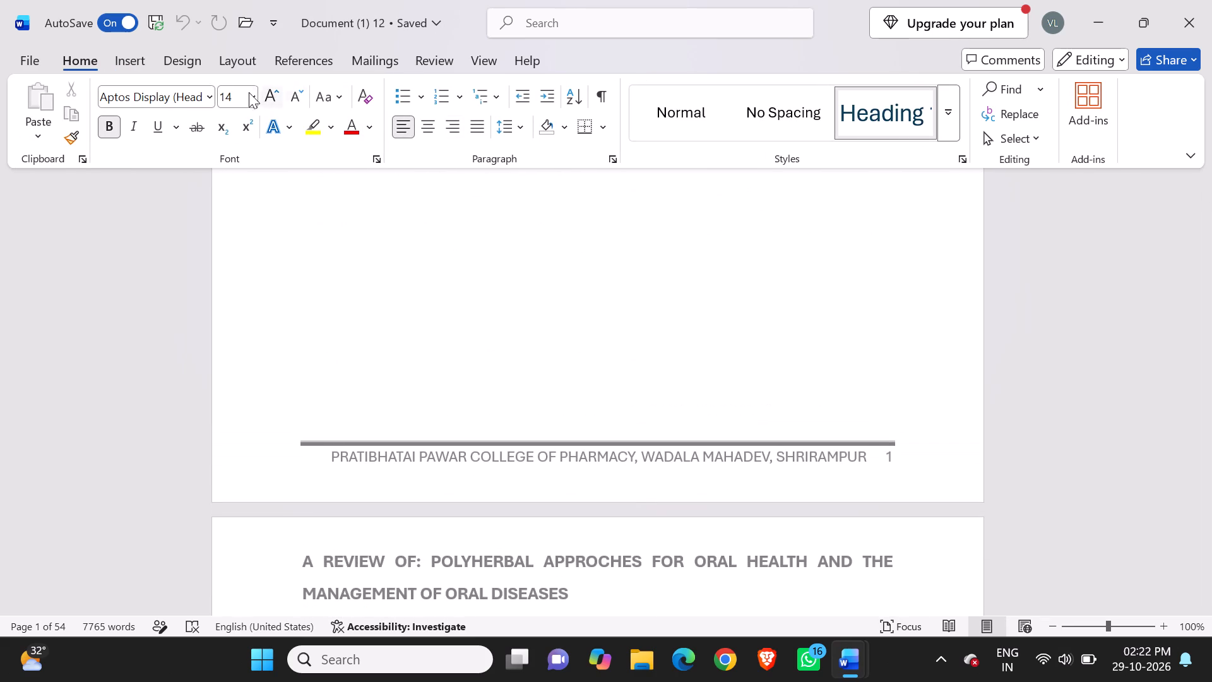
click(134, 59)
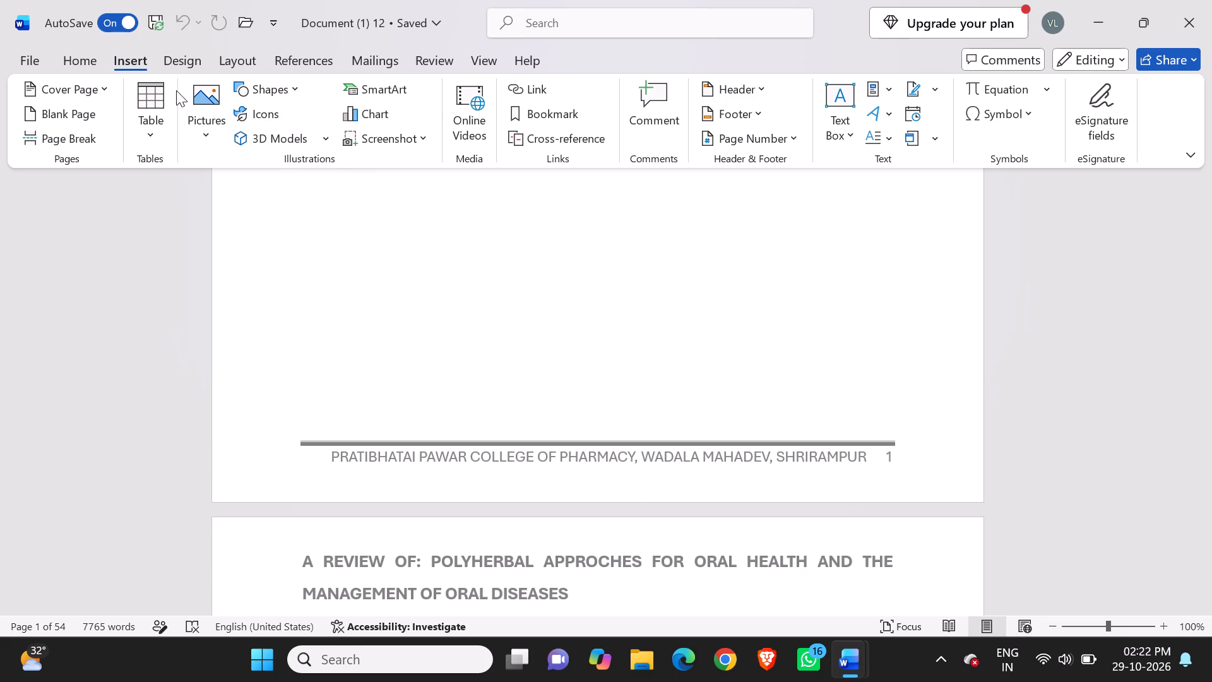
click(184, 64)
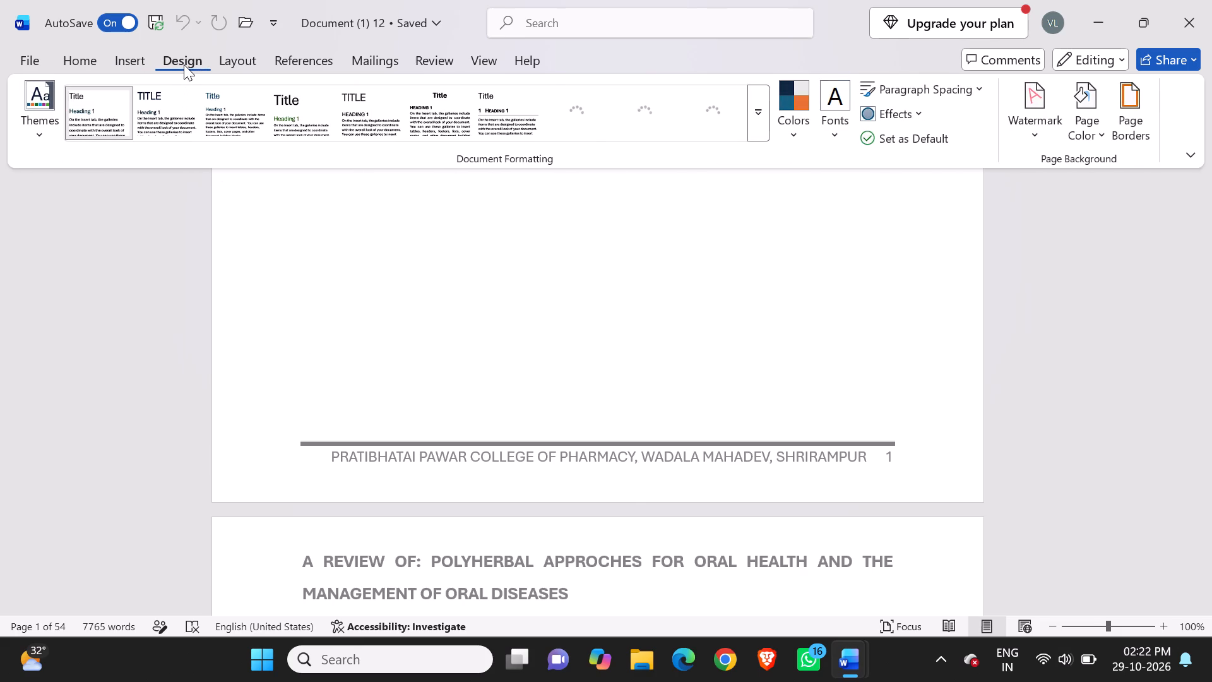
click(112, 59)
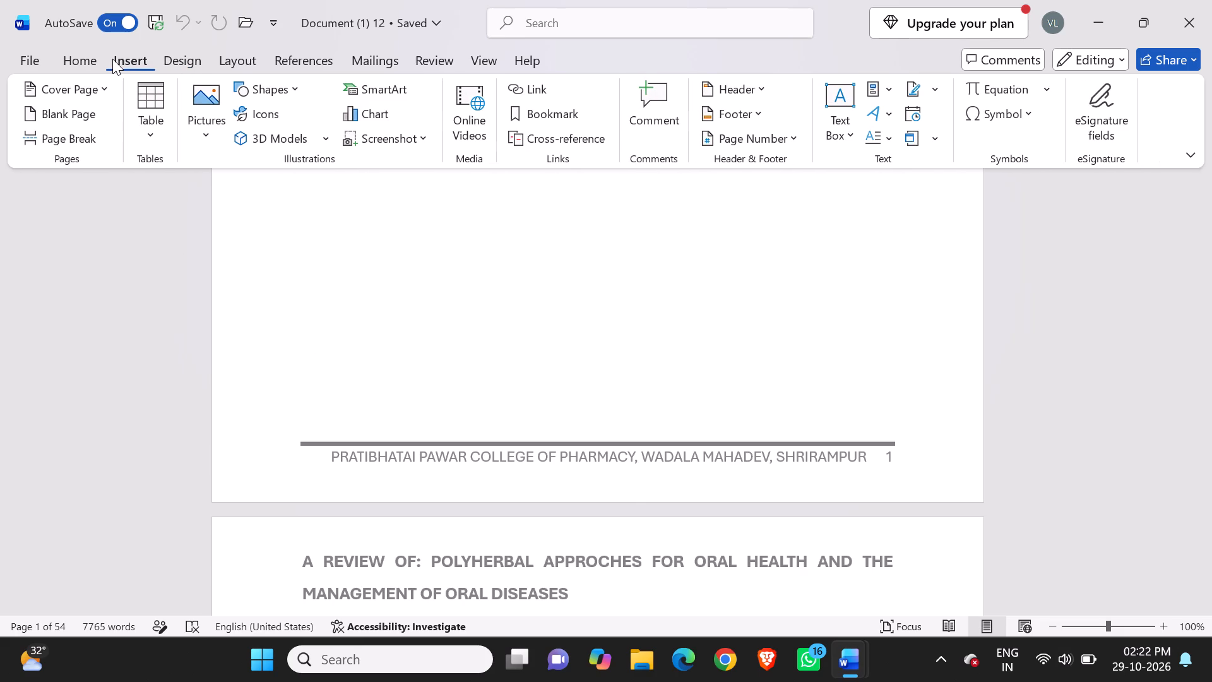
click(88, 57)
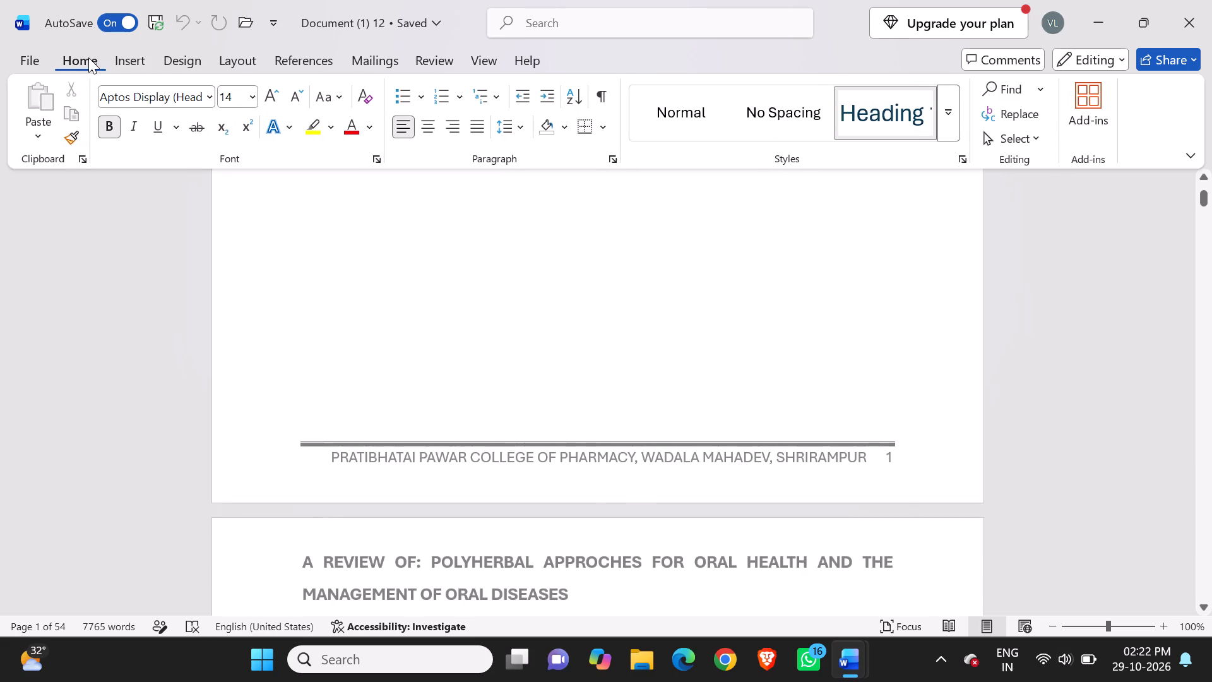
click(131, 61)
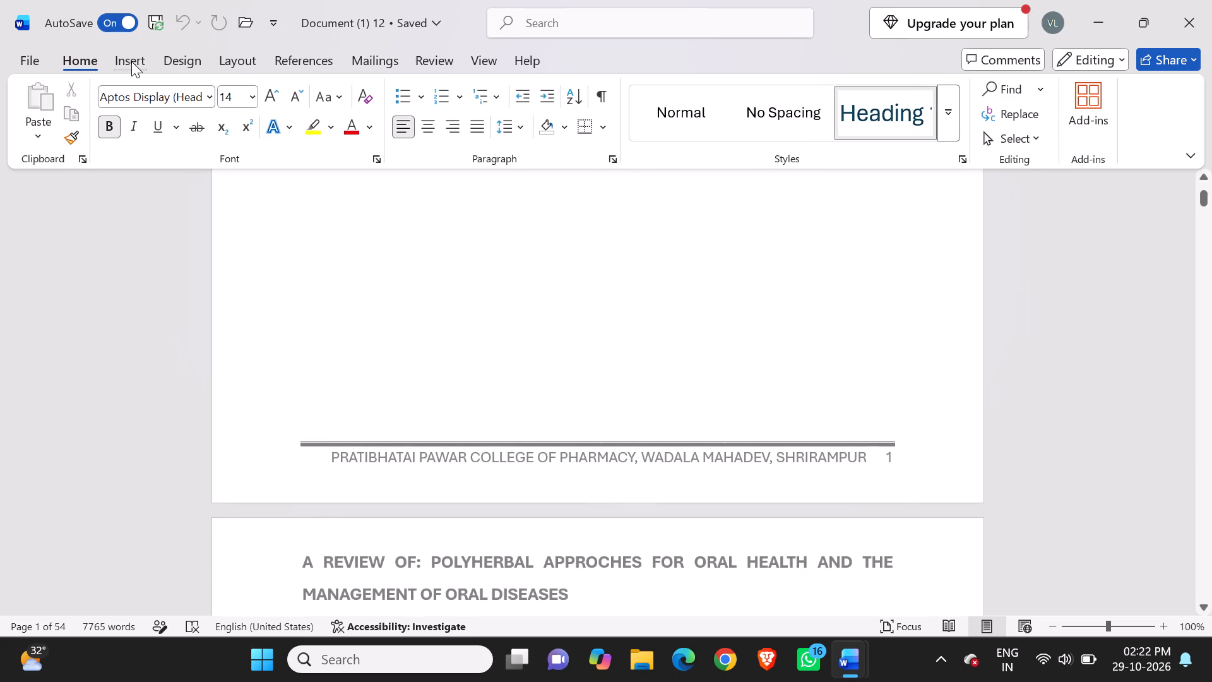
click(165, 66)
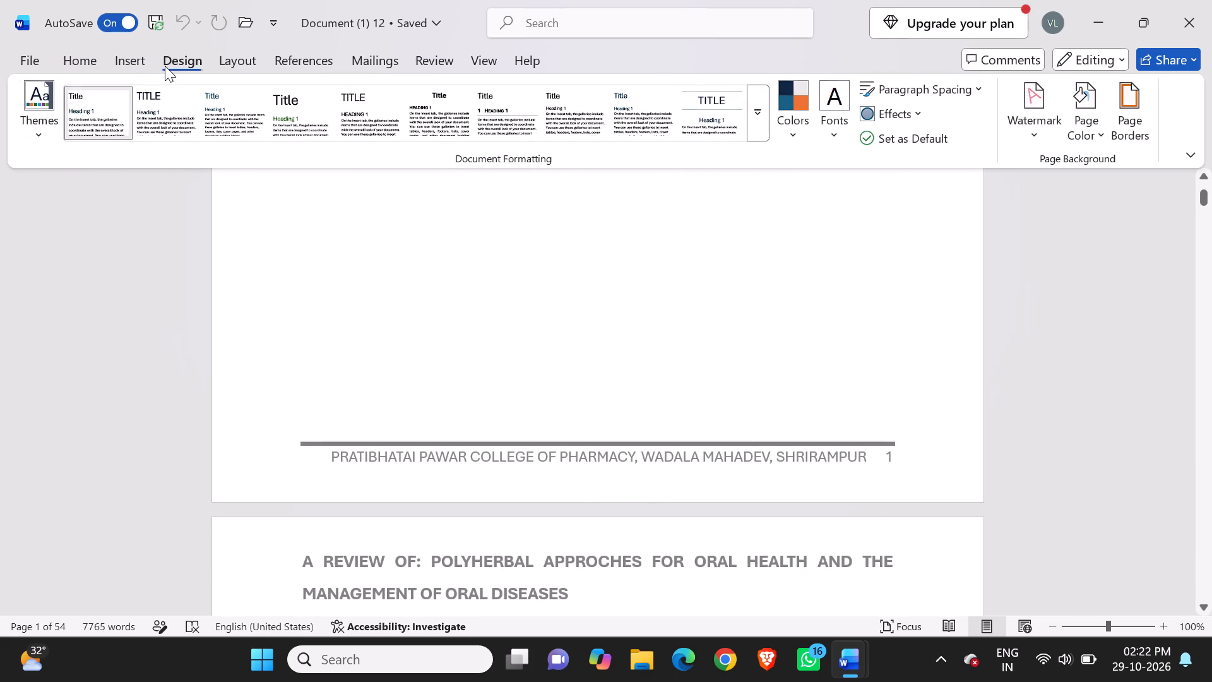
Set the paper size of the polyherbal review to A4.
click(223, 47)
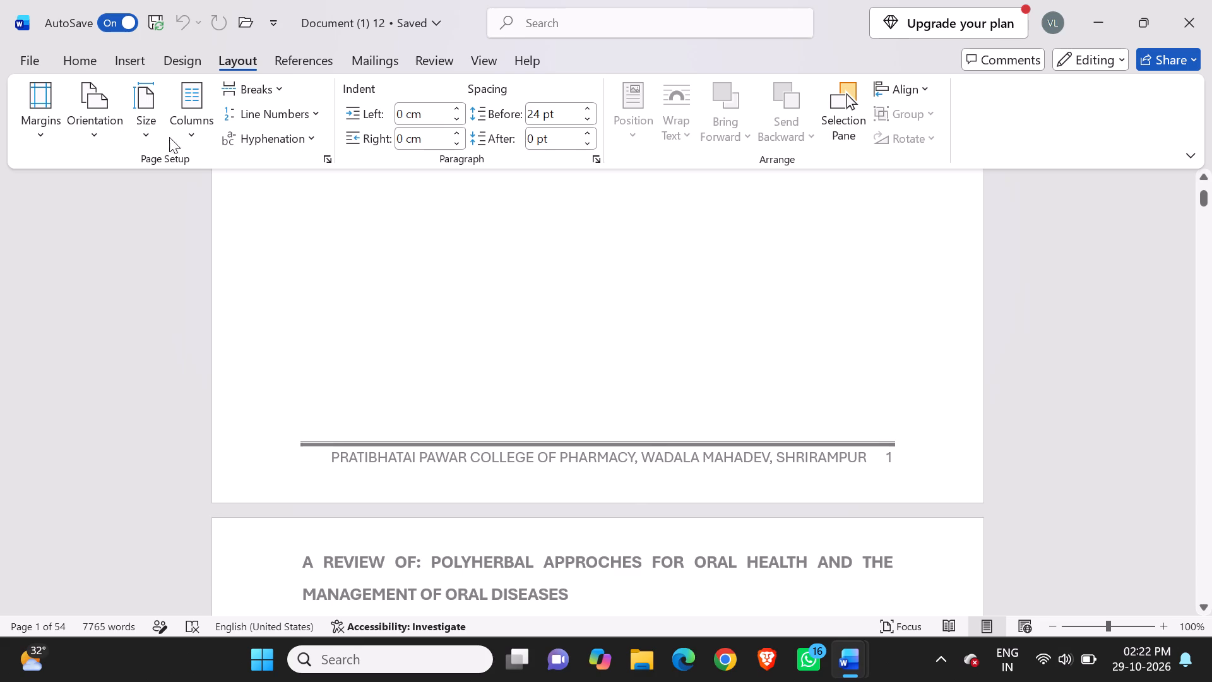
click(150, 140)
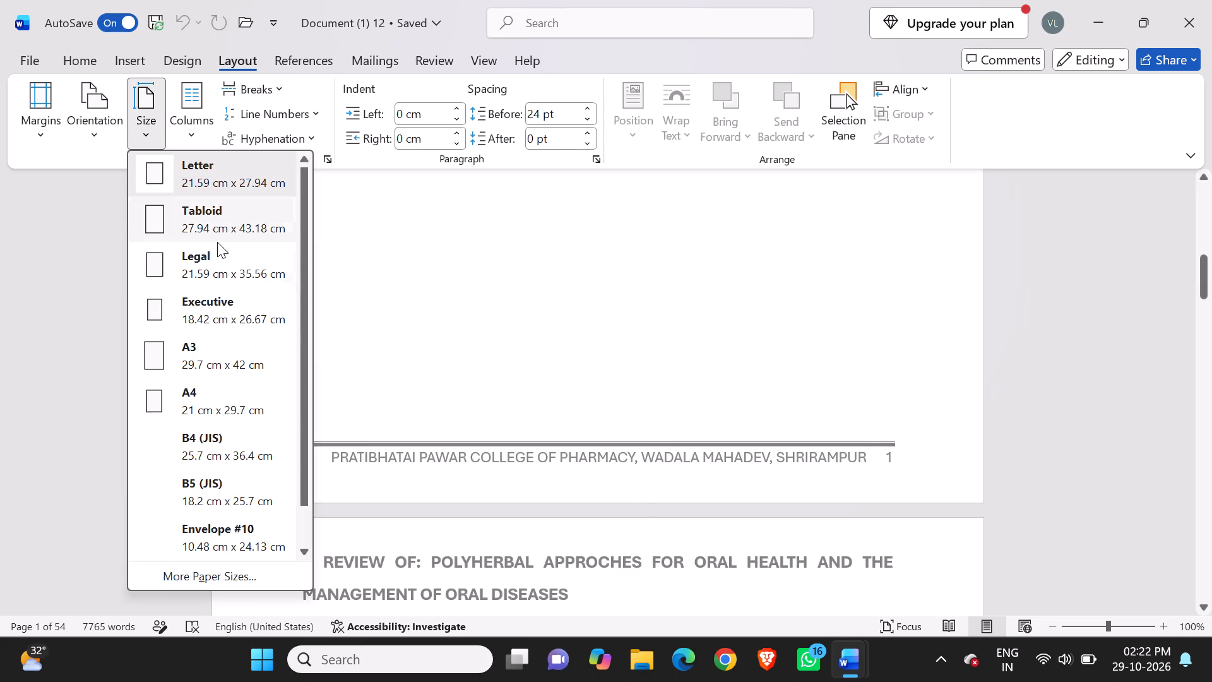
click(236, 397)
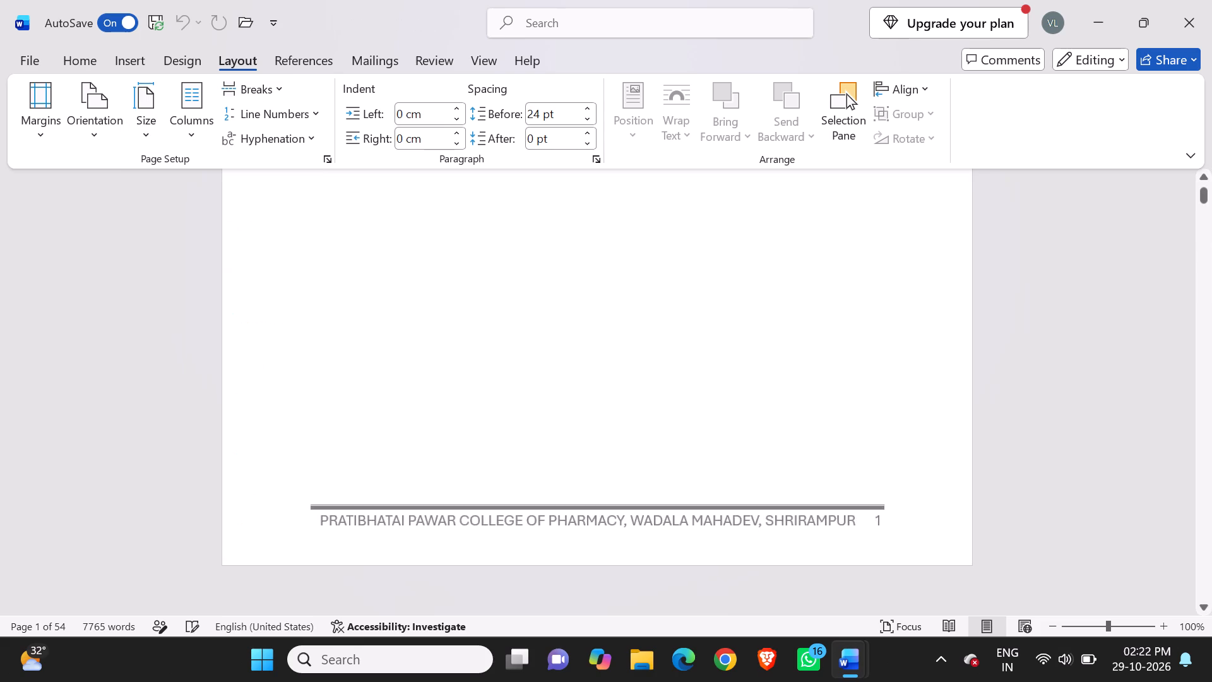
Examine the header, title, footer and Abstract page of the polyherbal review in the A4 layout, showing two pages side by side.
scroll(378, 396, up, 1)
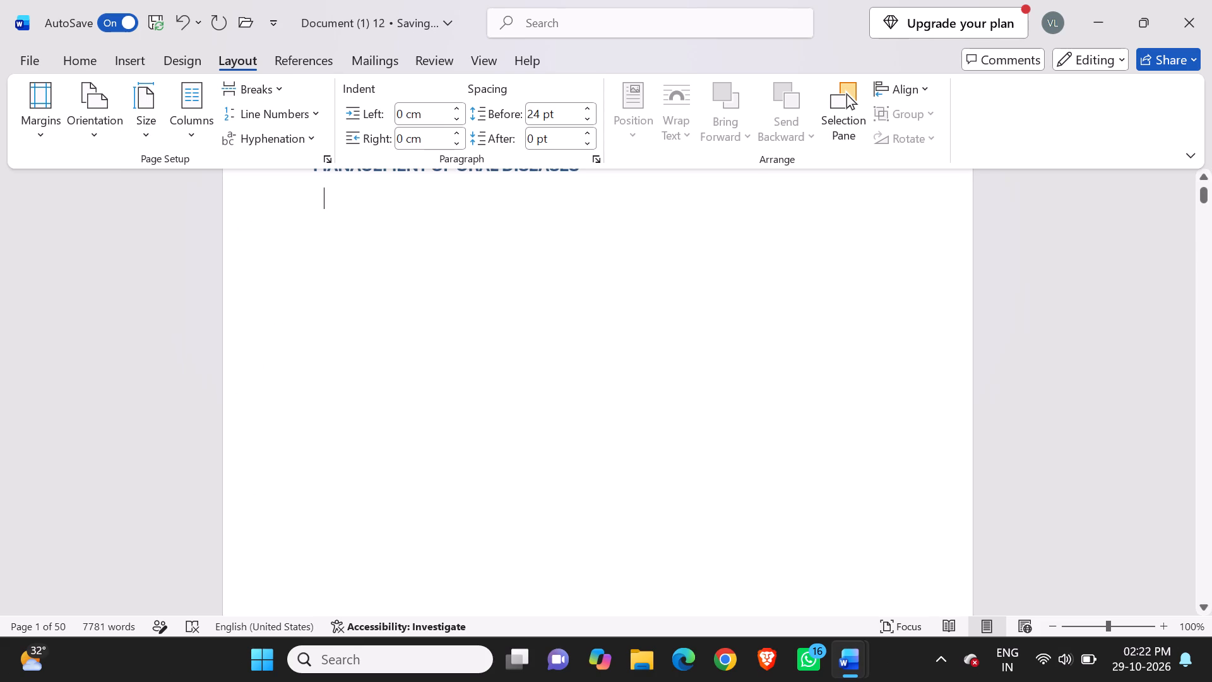
scroll(378, 396, up, 2)
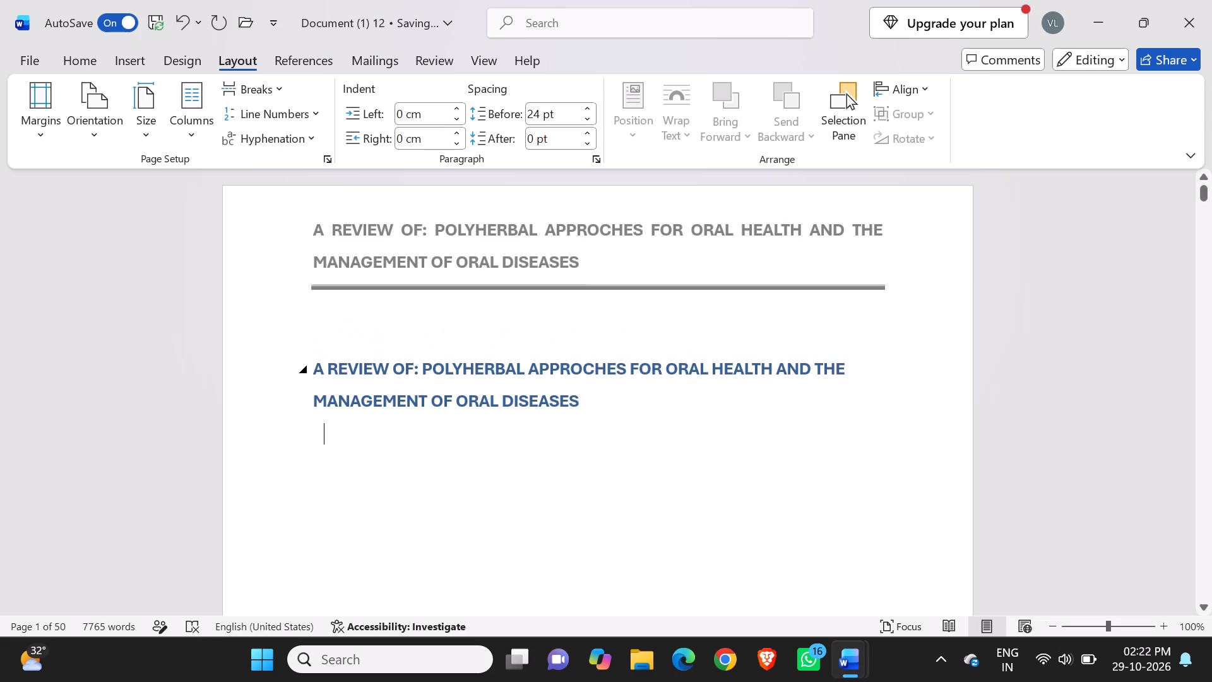
scroll(378, 396, down, 5)
drag(378, 396, 346, 273)
scroll(368, 373, down, 1)
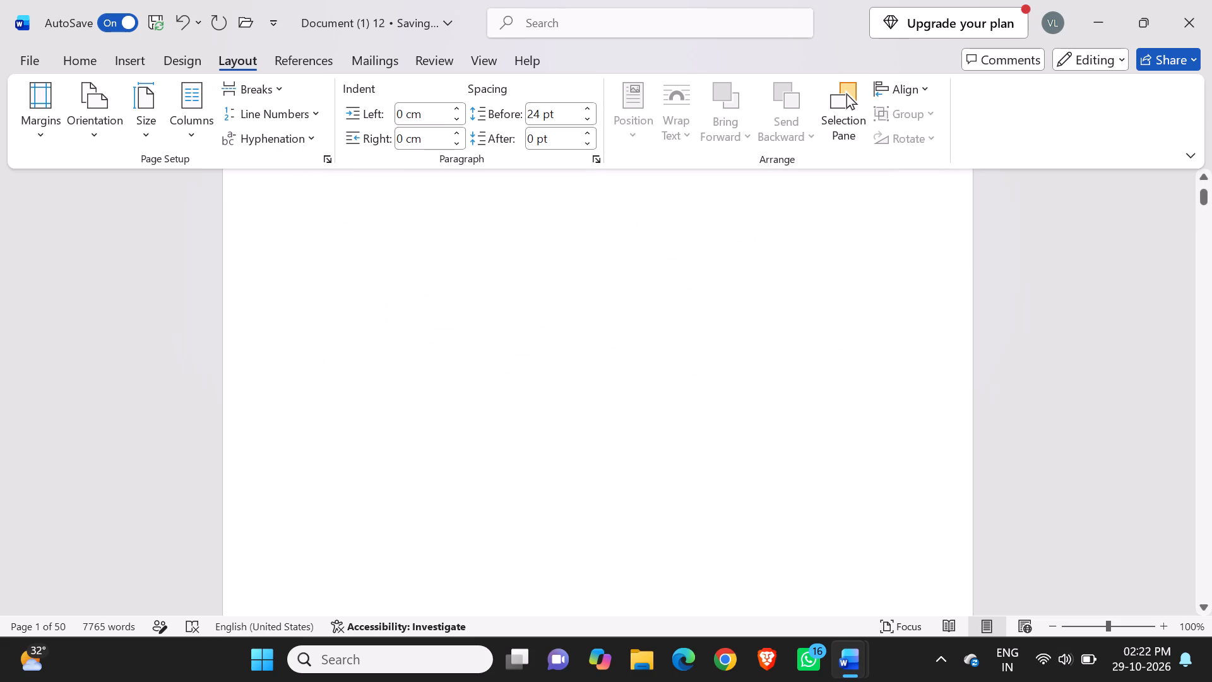
scroll(346, 273, down, 5)
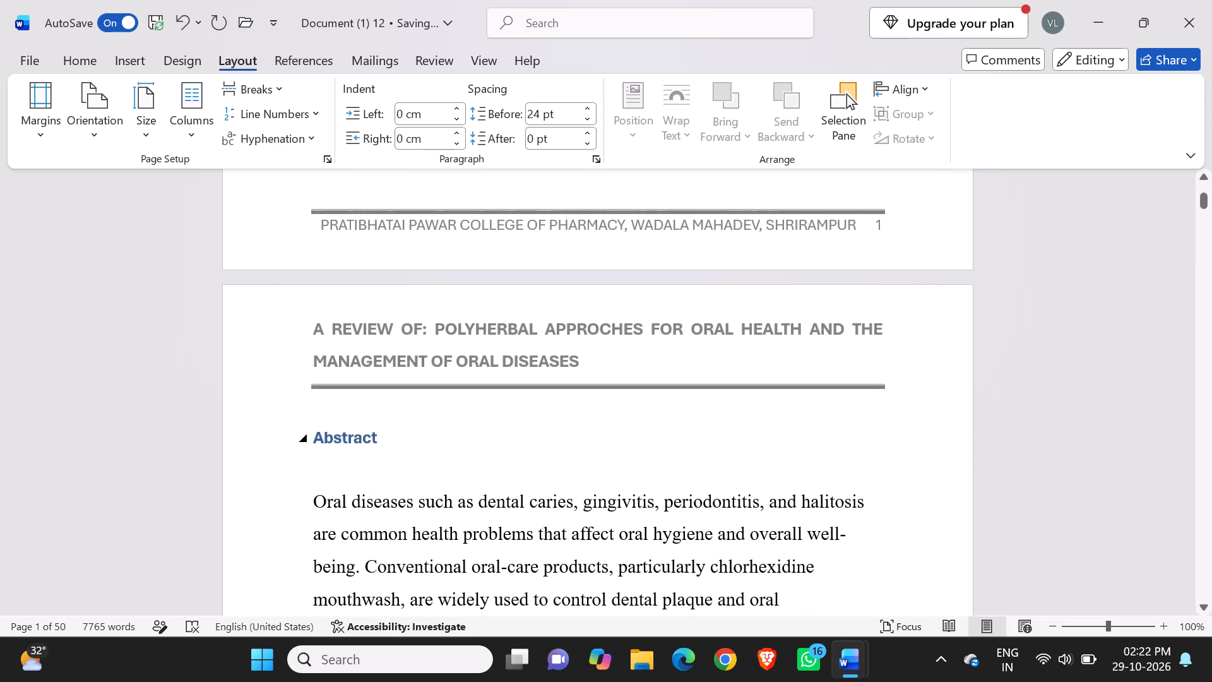
ctrl+scroll(617, 442, down, 4)
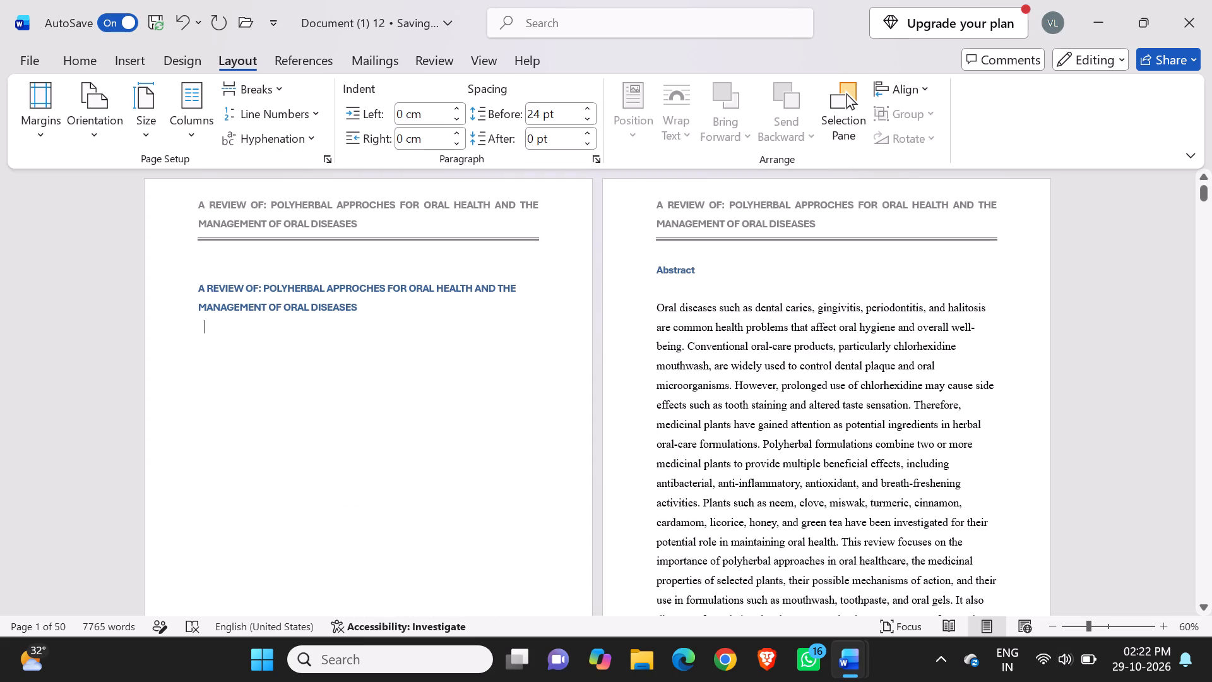
Examine the polyherbal review one page at a time, from the title page's header and footer to the start of the Abstract.
scroll(617, 442, up, 1)
ctrl+scroll(617, 442, up, 2)
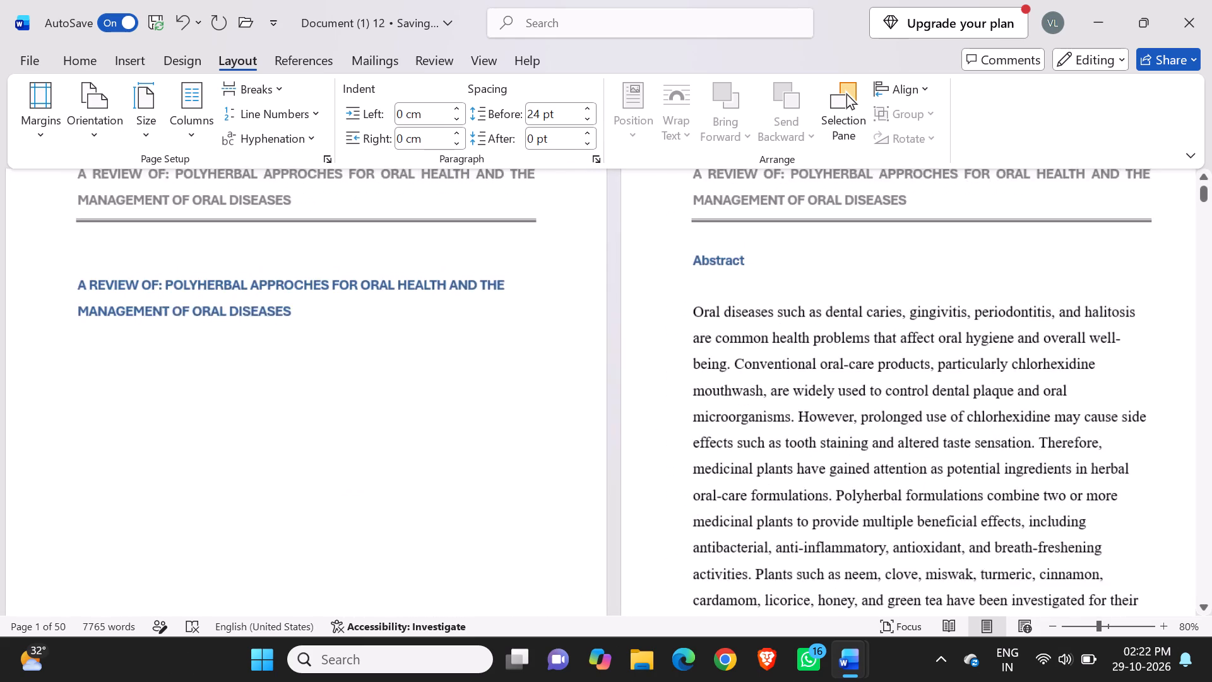
scroll(617, 442, up, 1)
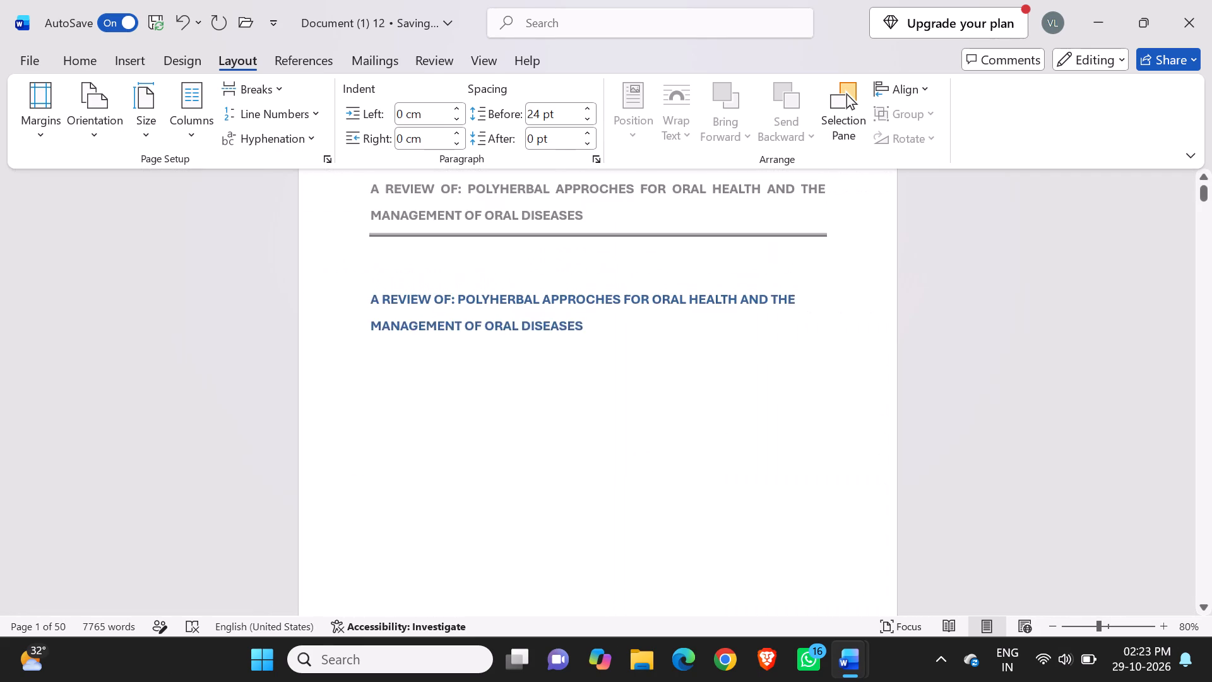
scroll(617, 442, up, 4)
scroll(617, 442, down, 4)
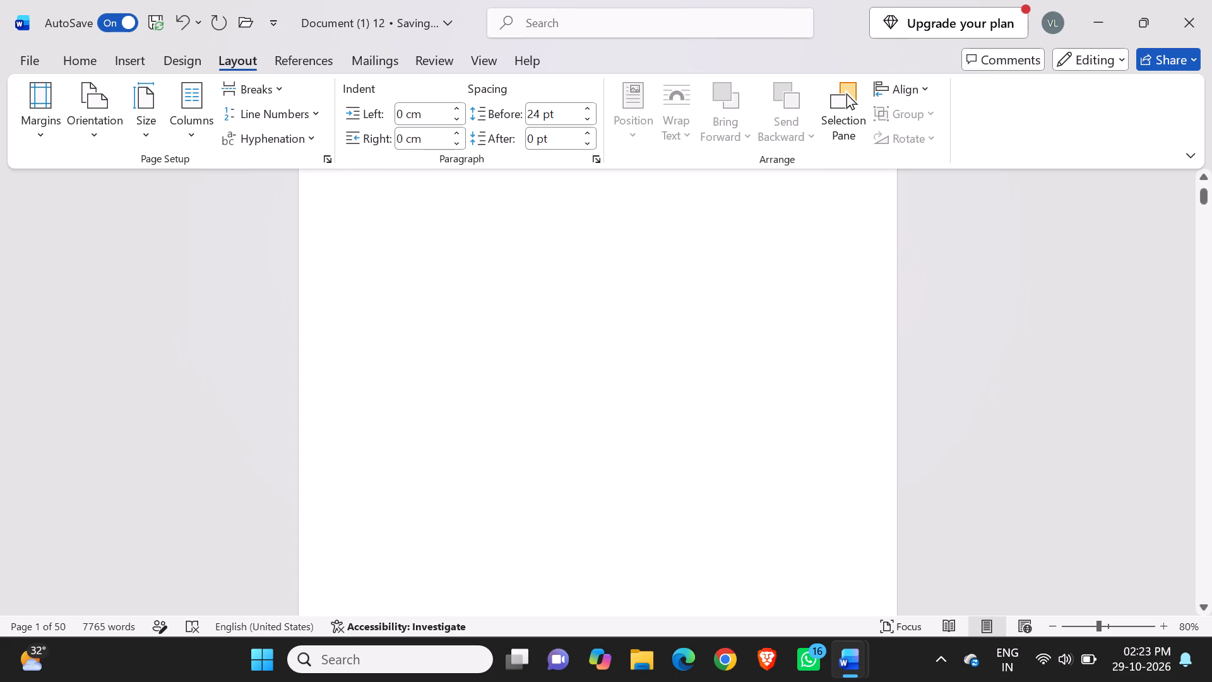
scroll(612, 430, down, 2)
click(604, 414)
scroll(604, 414, down, 1)
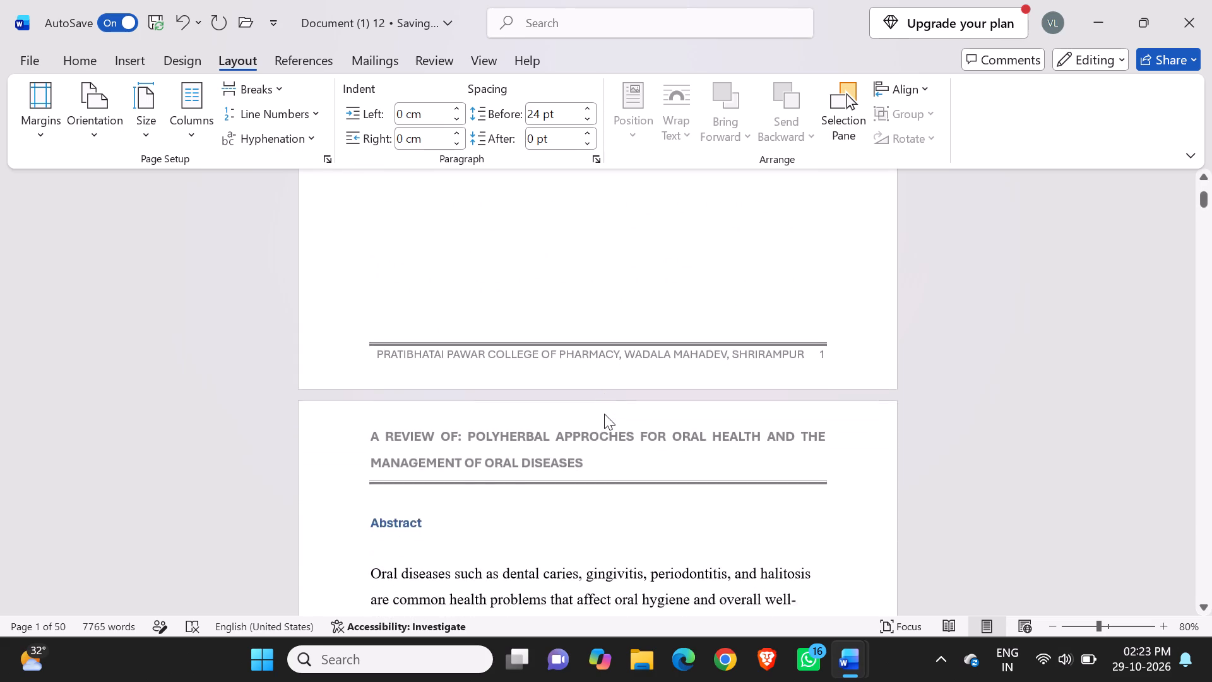
click(604, 414)
scroll(604, 414, down, 2)
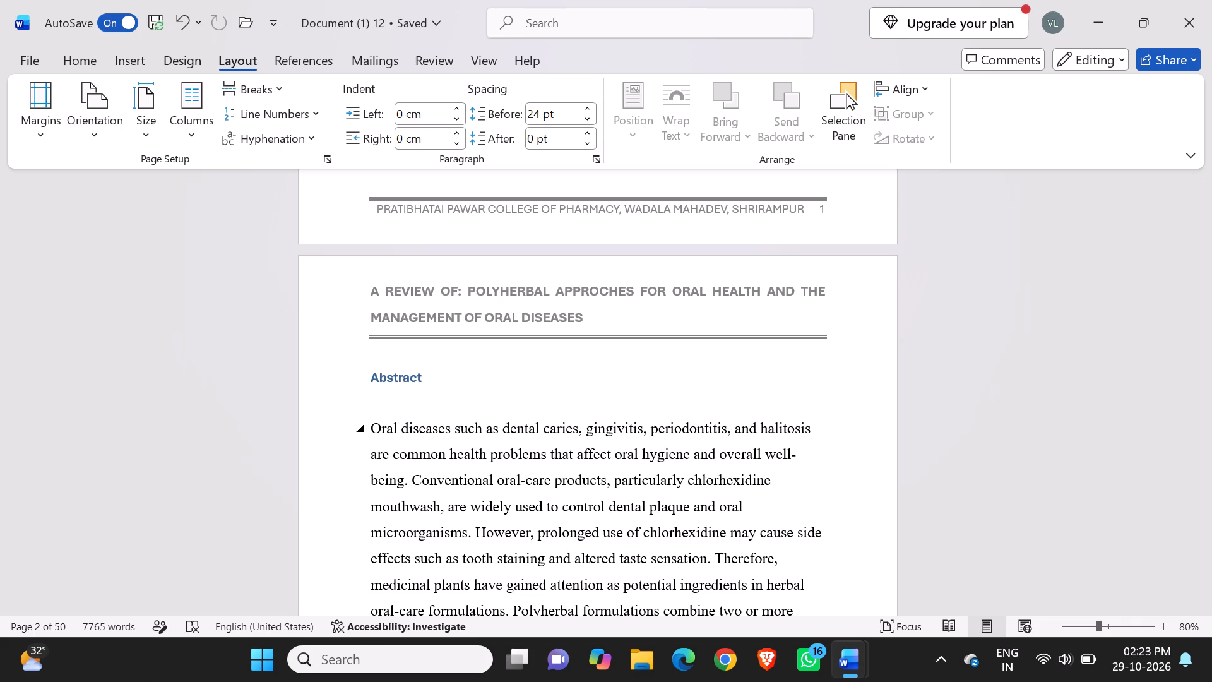
Switch to the Muntingia calabura review and examine the page border and header at the top of its Abstract page.
click(1112, 19)
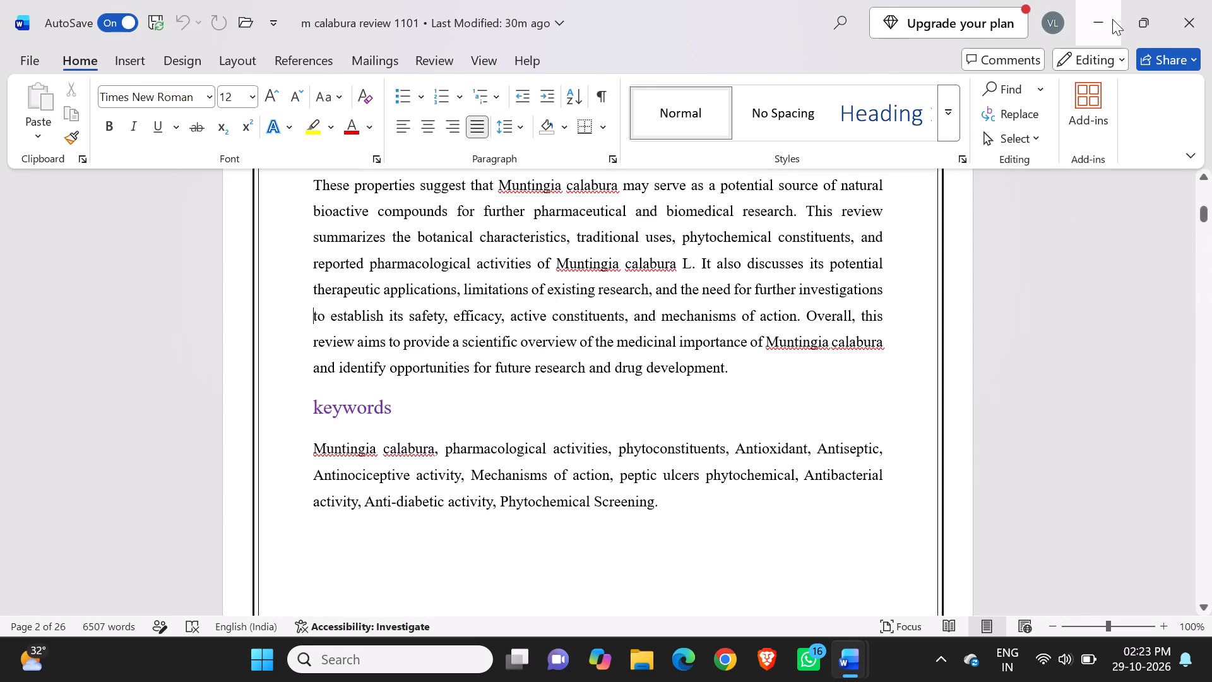
scroll(909, 265, up, 2)
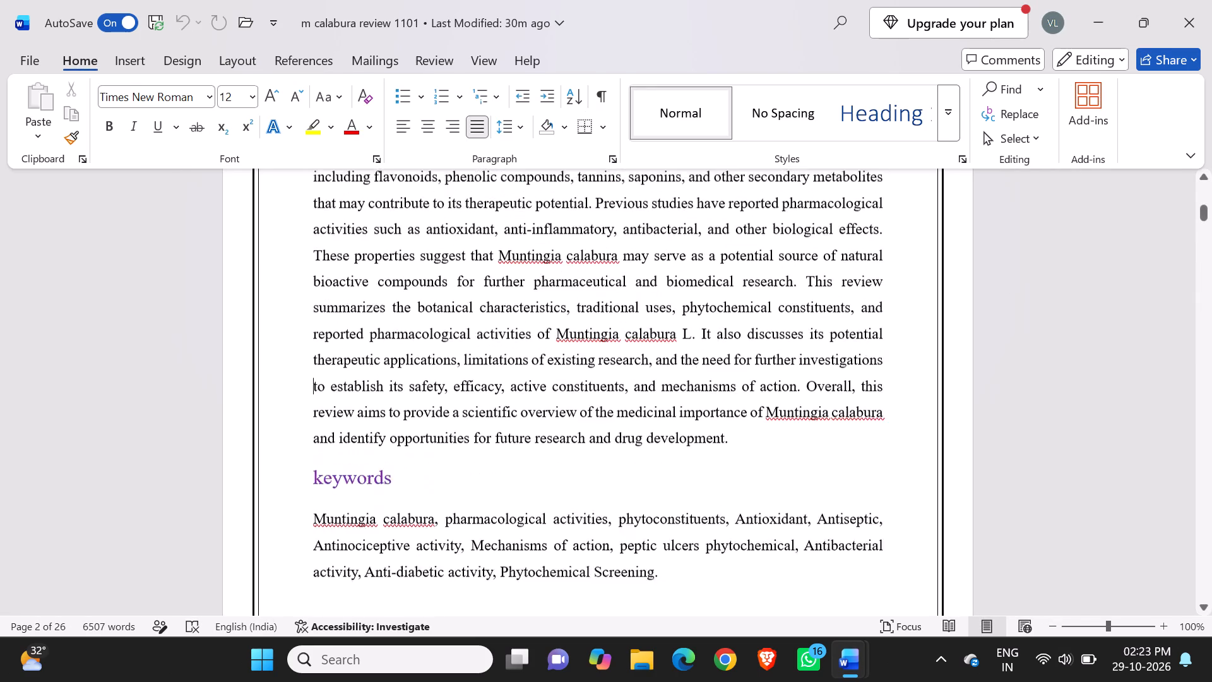
scroll(909, 265, up, 2)
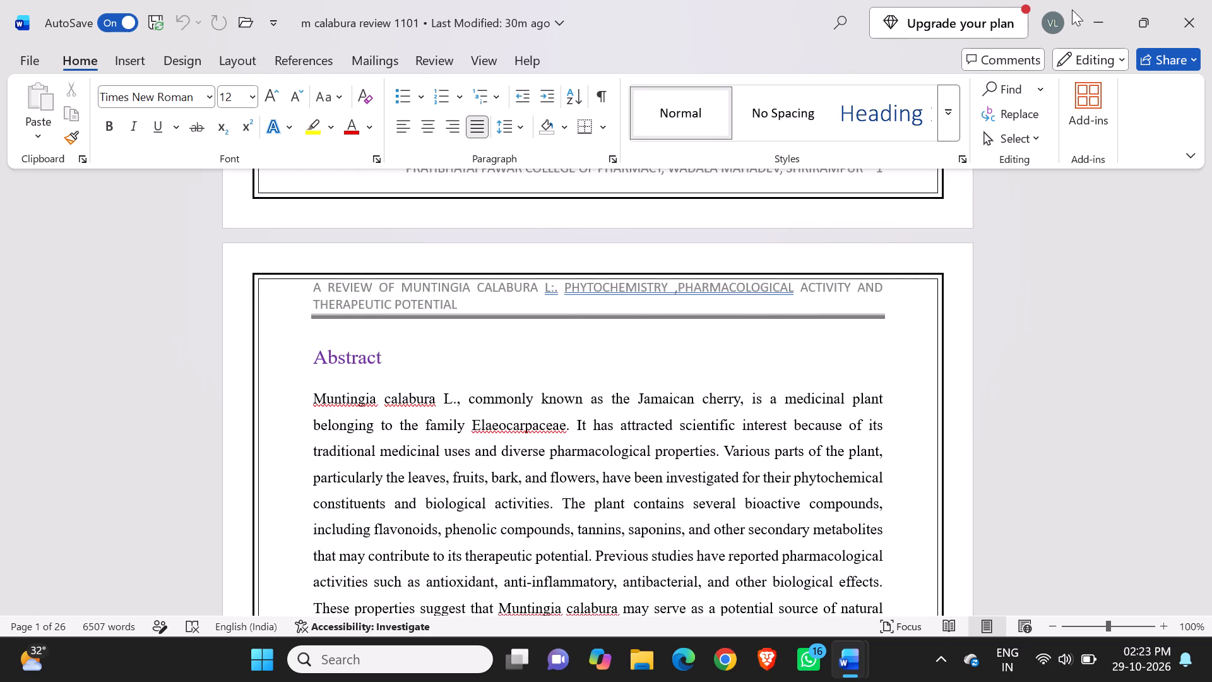
Close both open Word documents, "m calabura review 1101" and "Document (1) 12".
click(1102, 0)
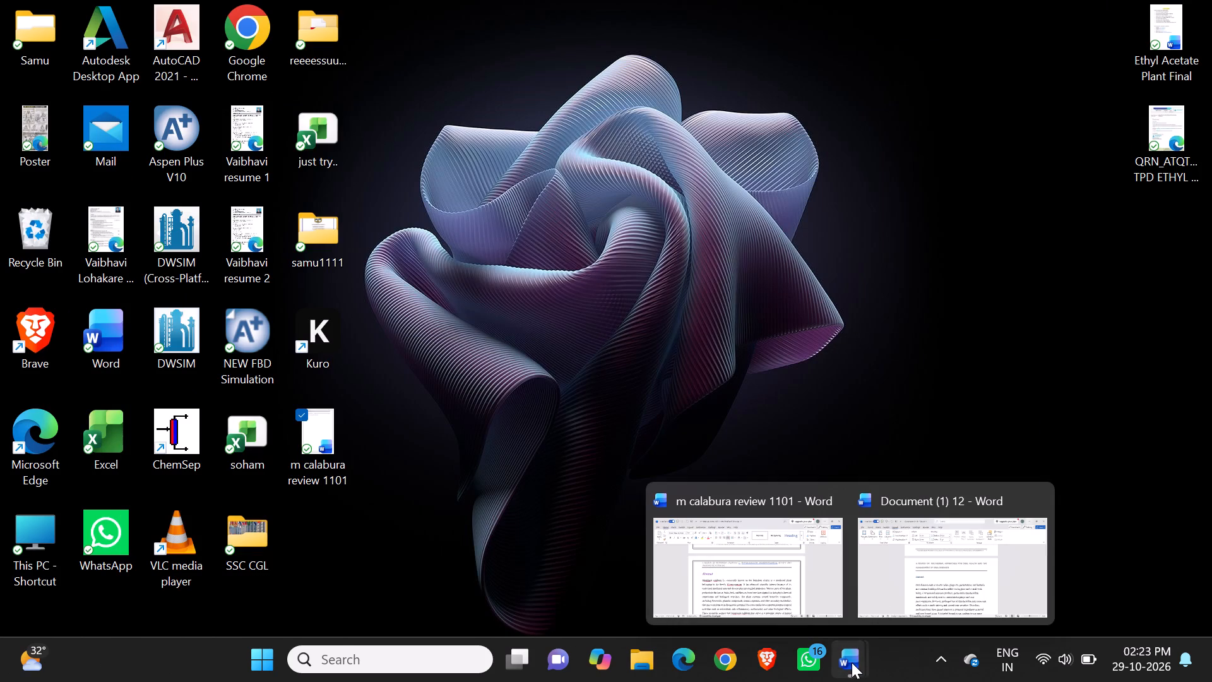
click(829, 500)
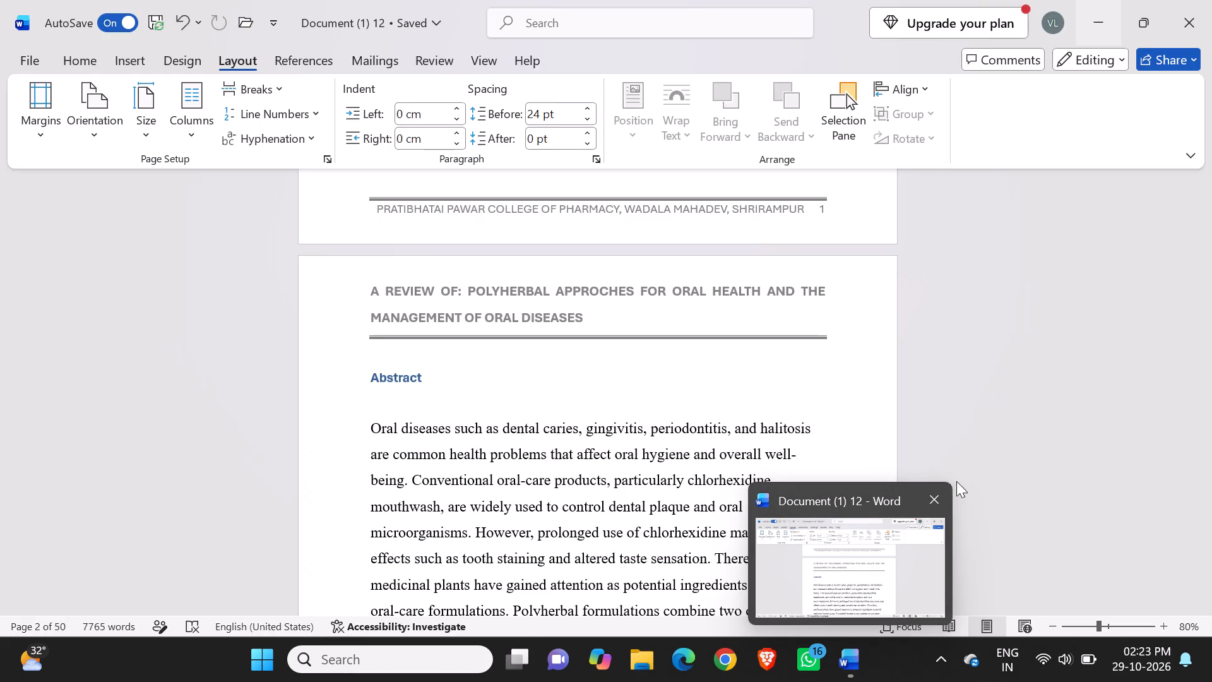
click(936, 501)
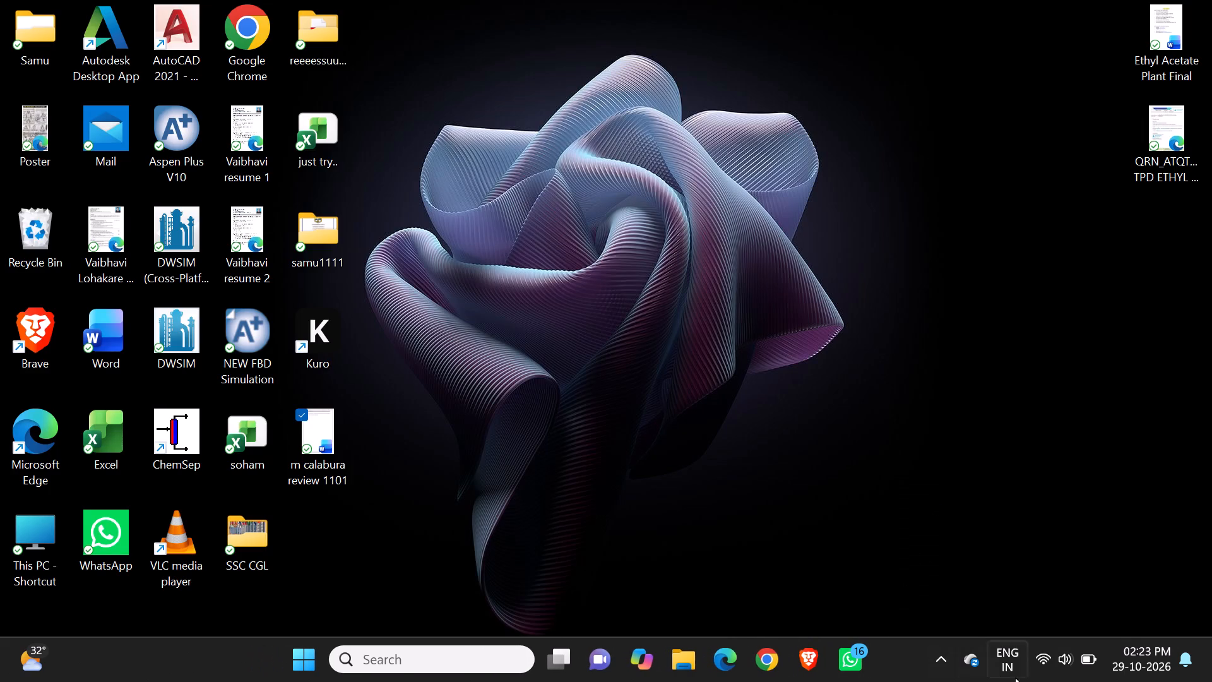
Disconnect the computer from the "vivo T4 Lite 5G" Wi-Fi network.
click(1041, 661)
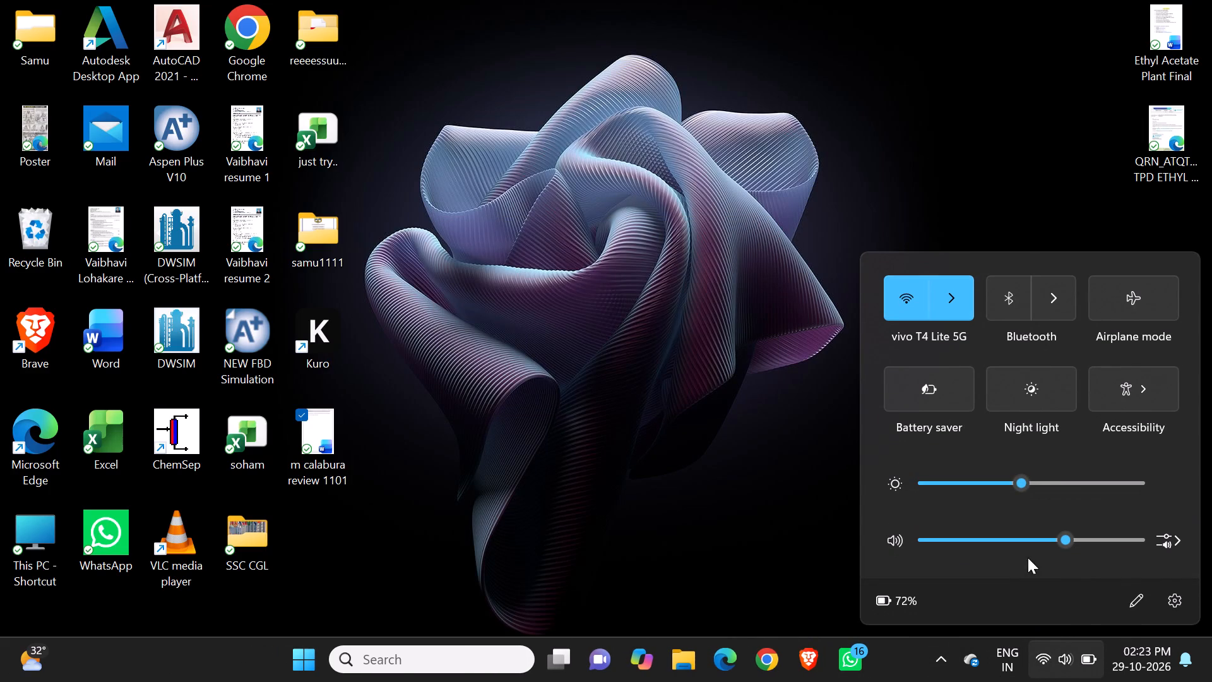
click(774, 506)
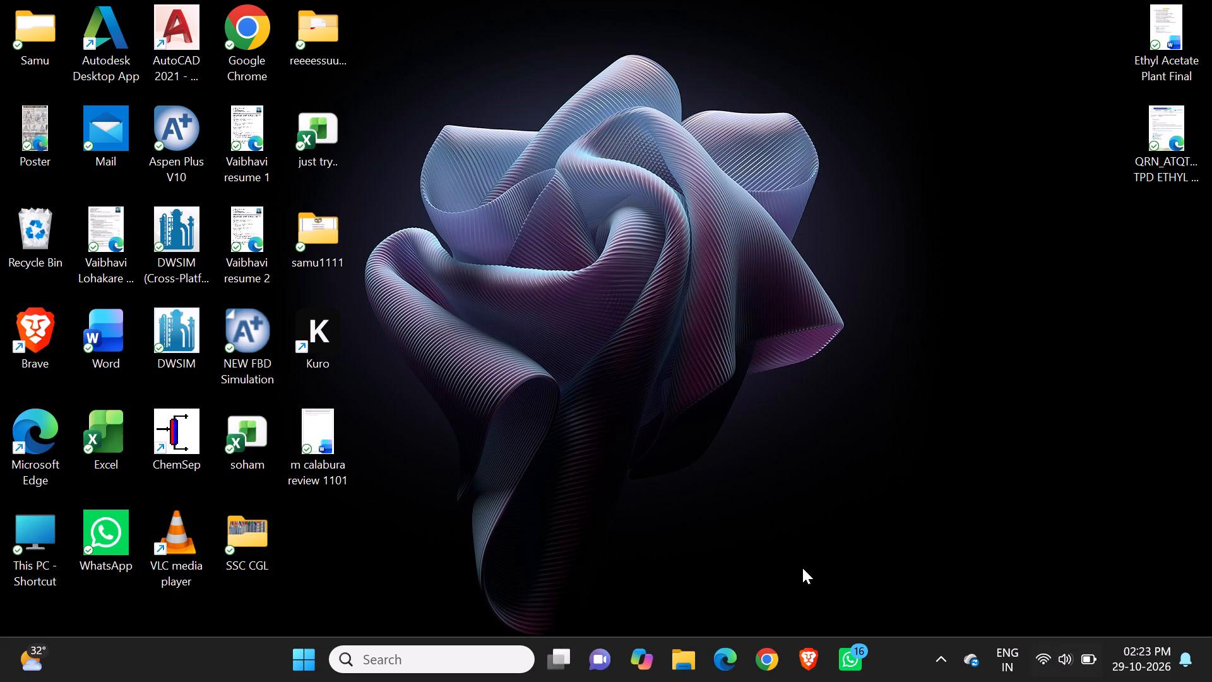
click(1032, 658)
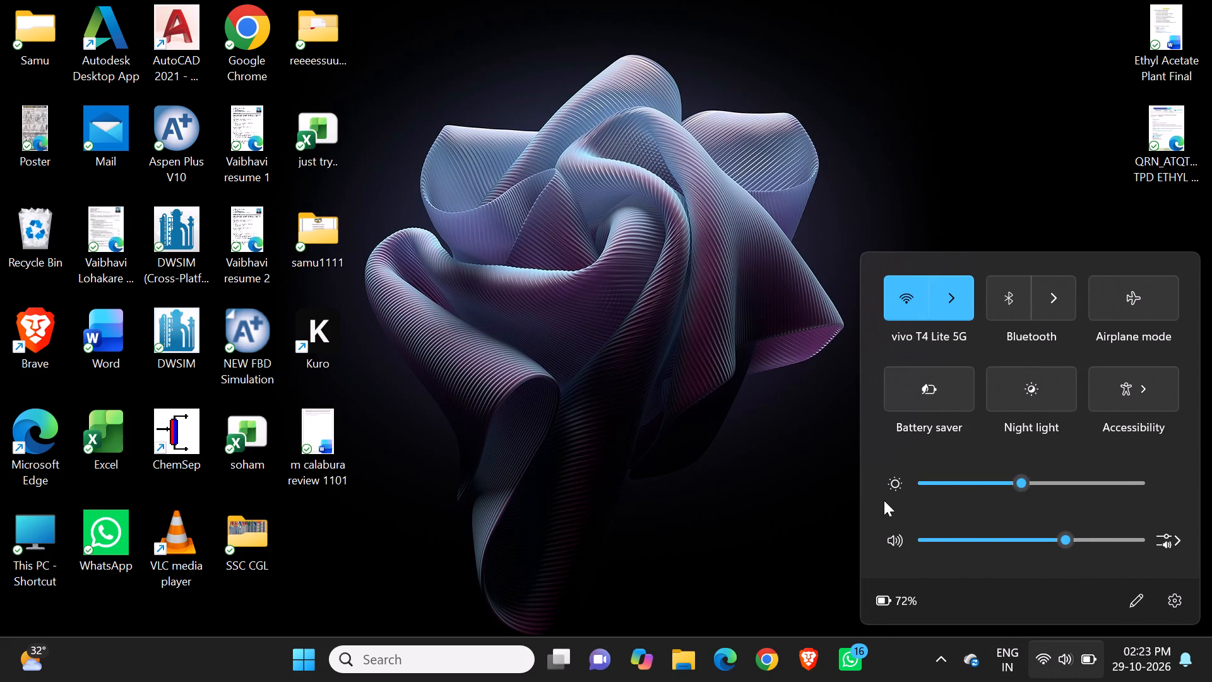
click(955, 284)
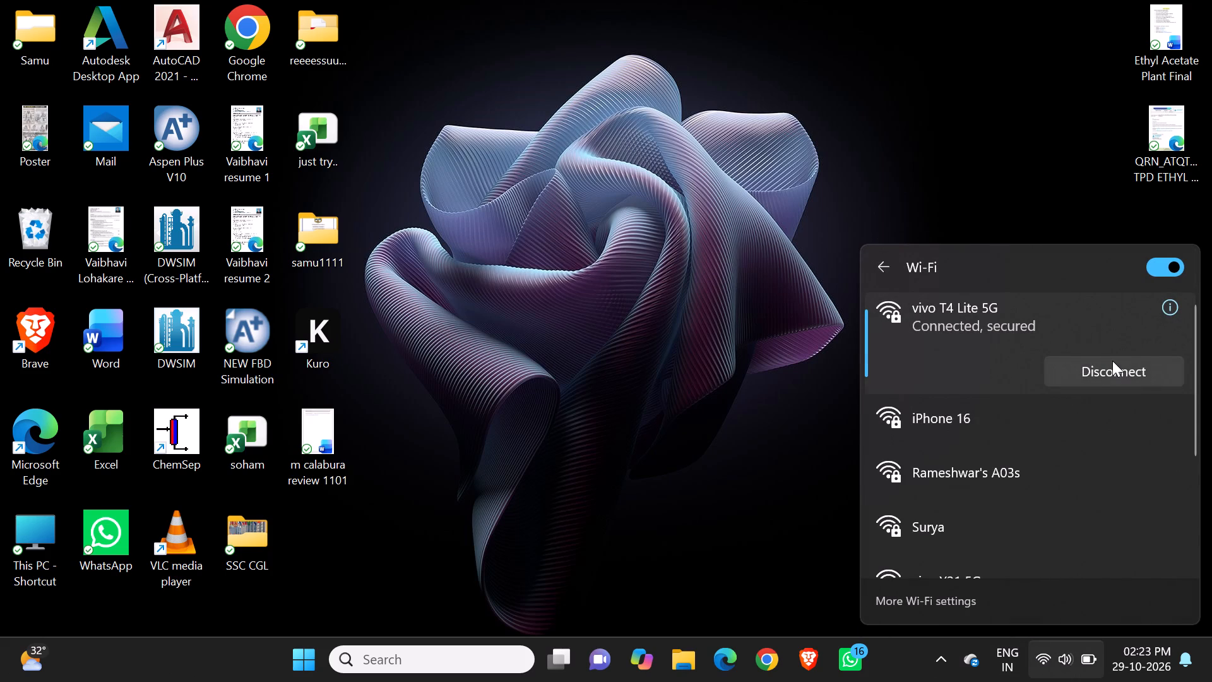
right_click(1112, 361)
click(1085, 369)
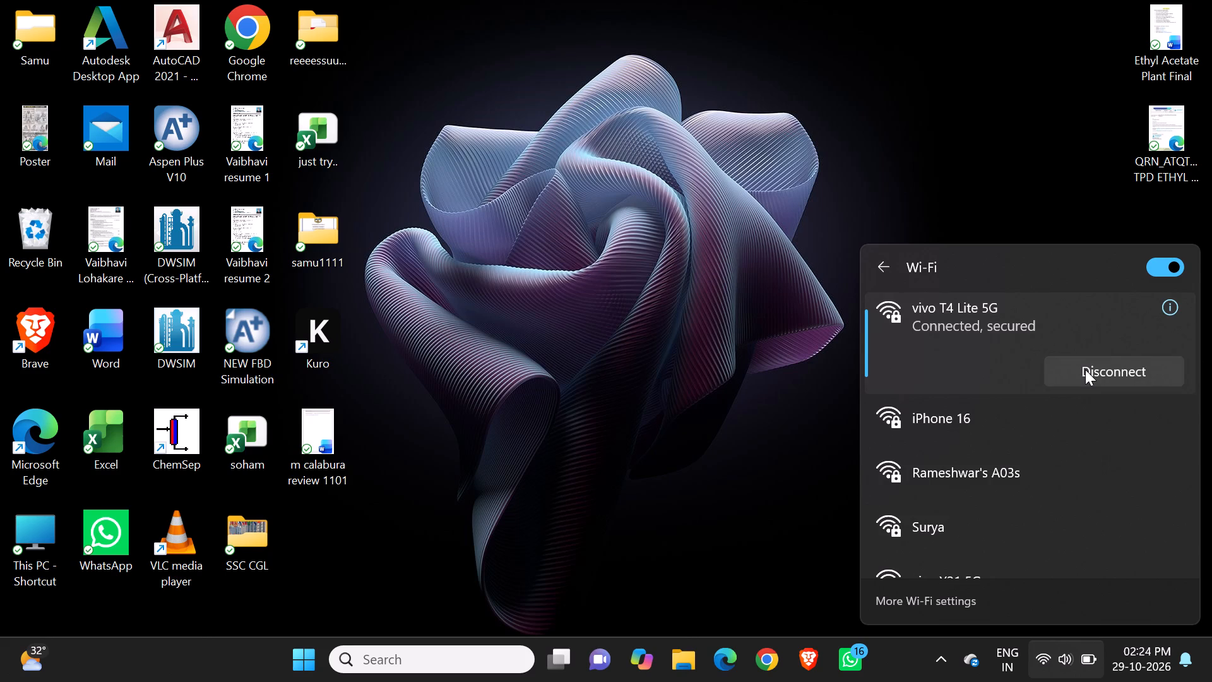
click(1085, 369)
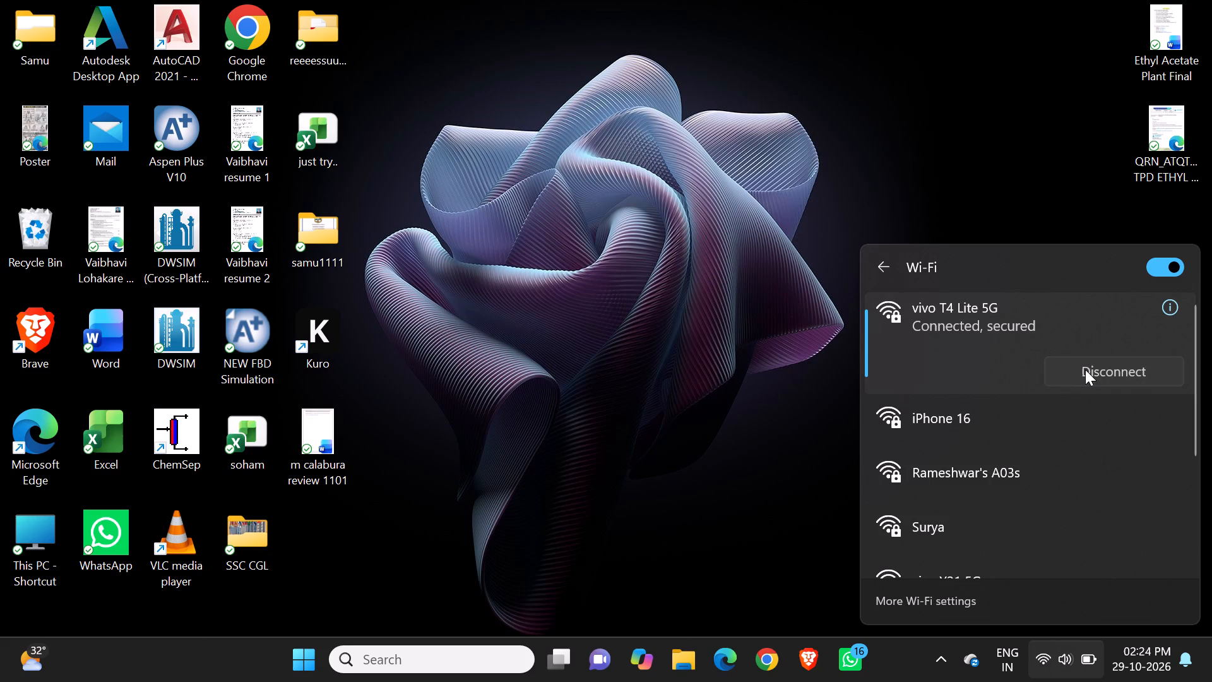
click(843, 424)
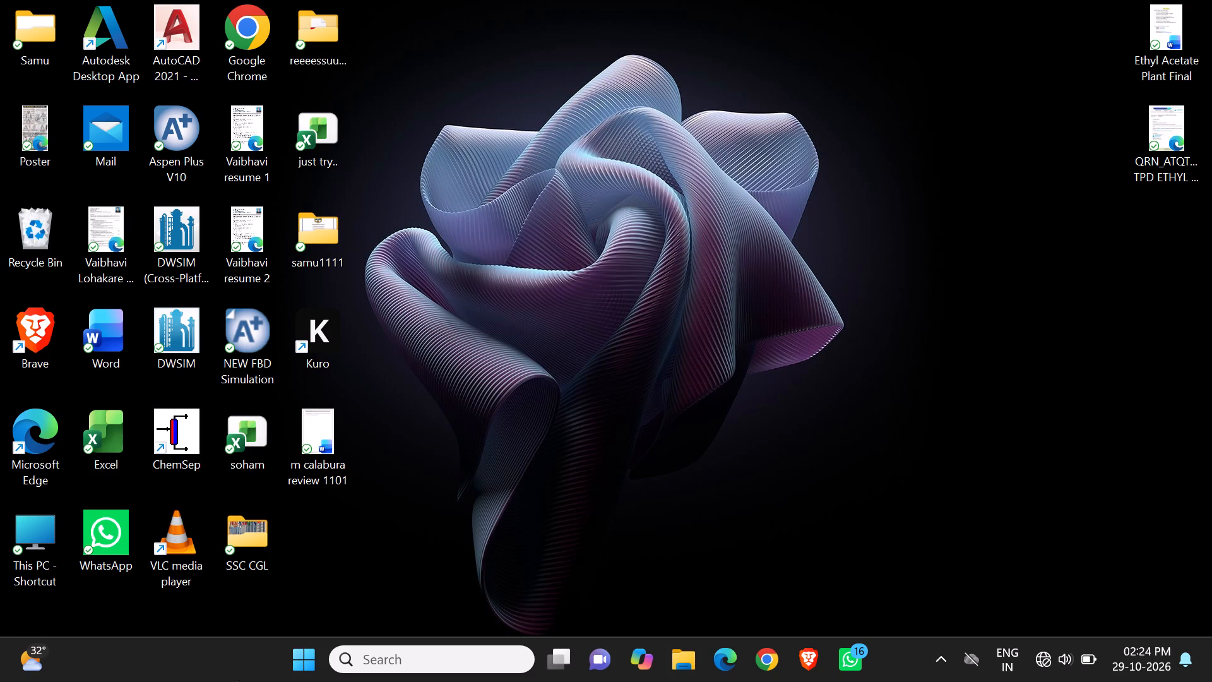
Bring up the computer's power options.
click(298, 657)
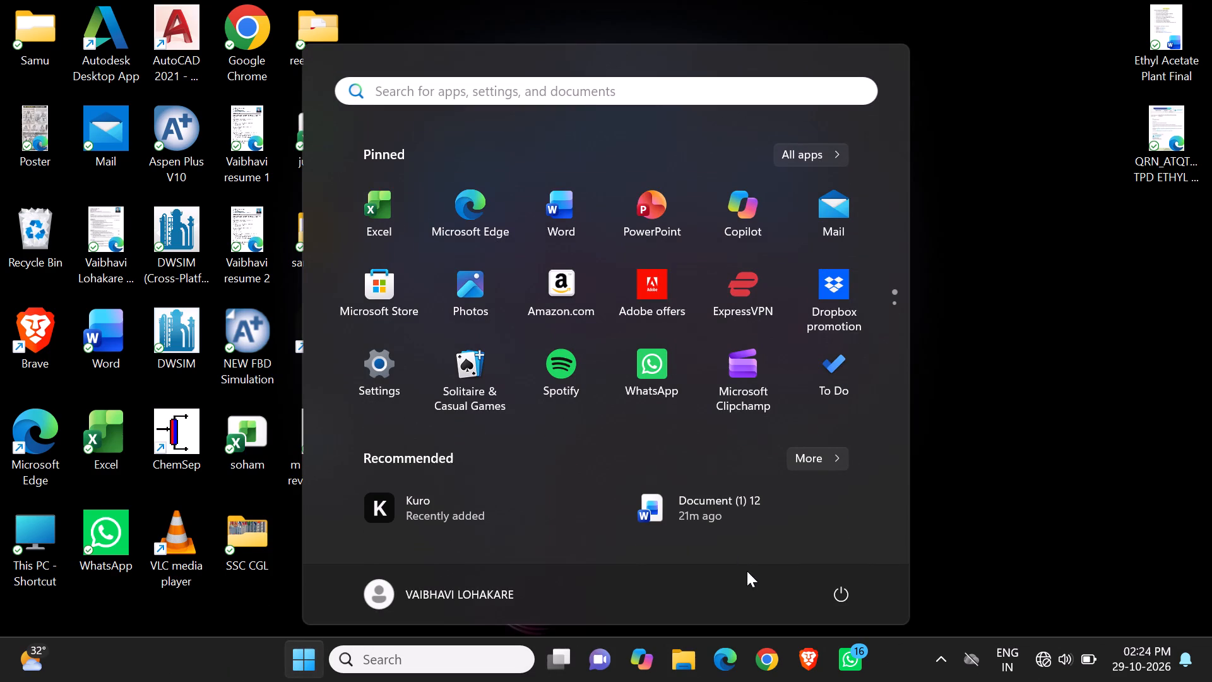
click(838, 592)
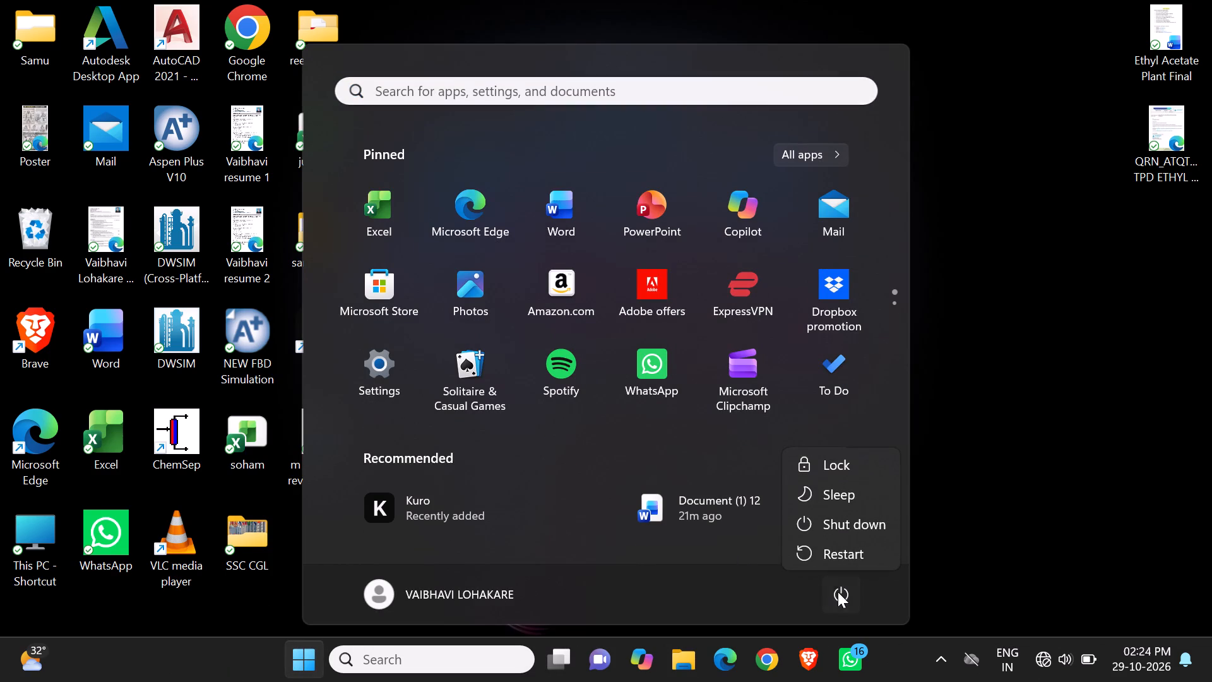